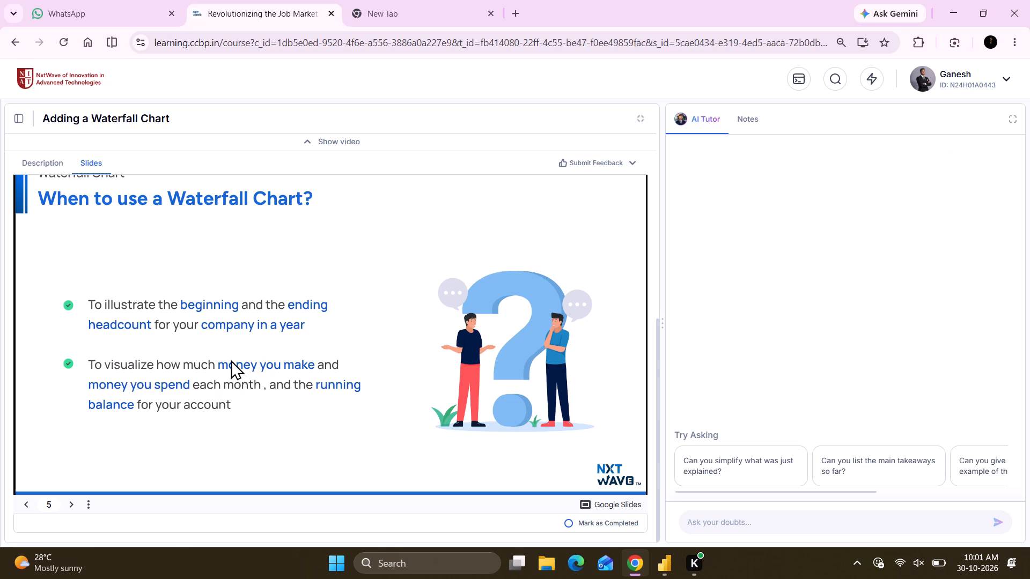
# Look at the slide after "When to use a Waterfall Chart?" and go back to that slide.
pyautogui.click(335, 315)
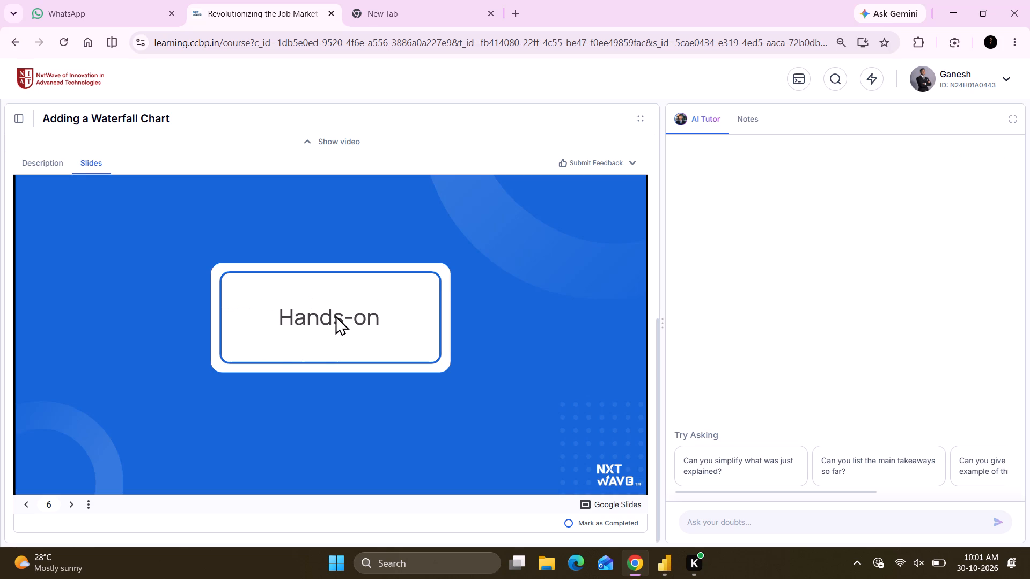
pyautogui.press('Left')
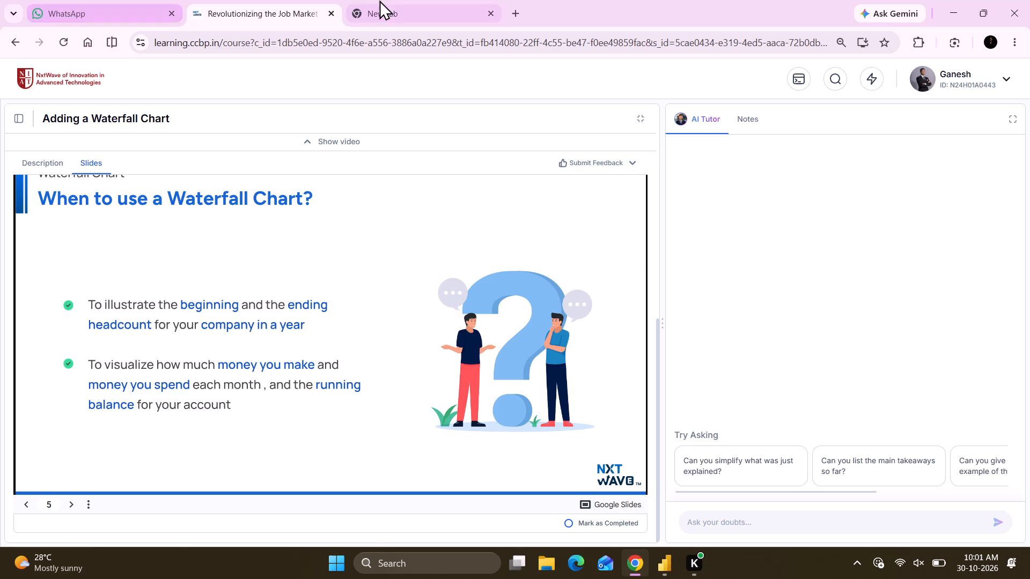
# Open ChatGPT in the empty browser tab, and return to the Adding a Waterfall Chart lesson.
pyautogui.click(395, 0)
pyautogui.write('ch')
pyautogui.press('Return')
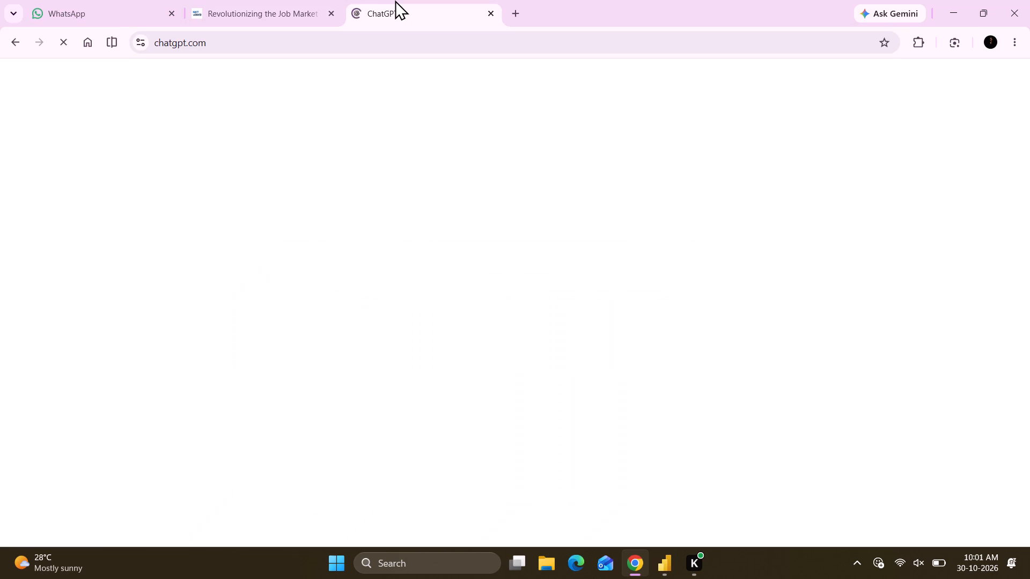
pyautogui.click(251, 0)
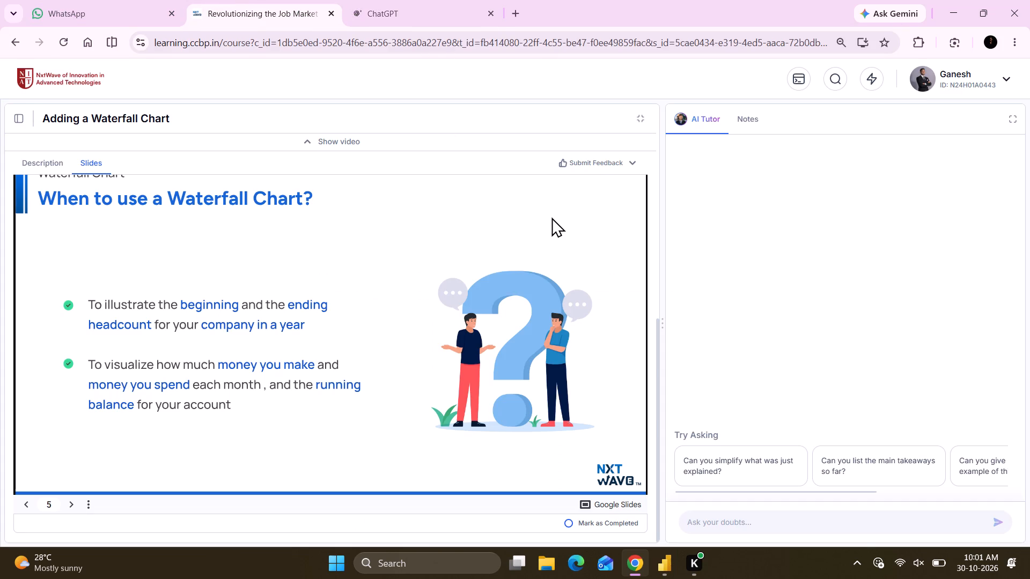
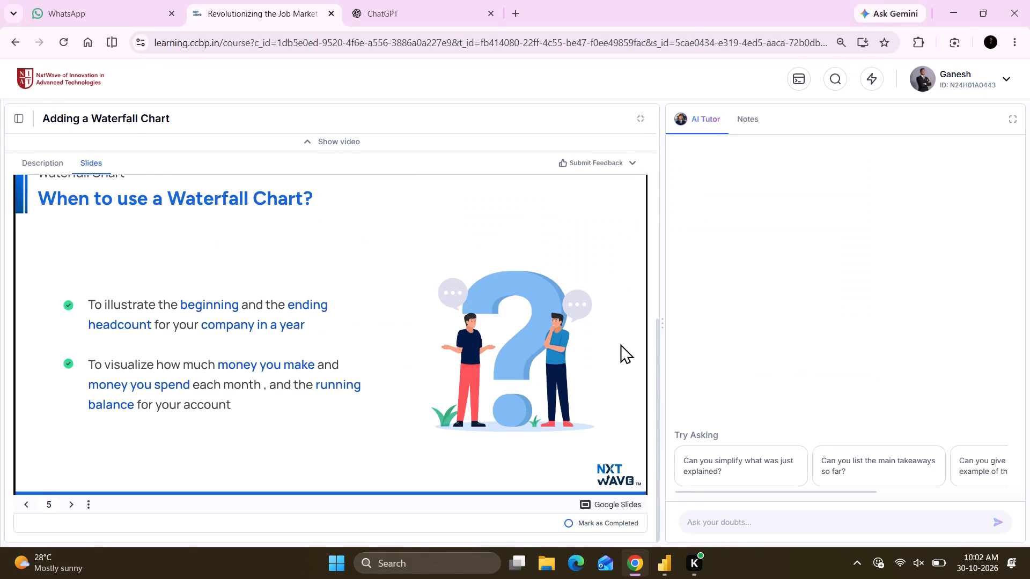
# Advance the lesson from "When to use a Waterfall Chart?" to the "How to add Waterfall Chart?" slide.
pyautogui.click(536, 418)
pyautogui.click(536, 418)
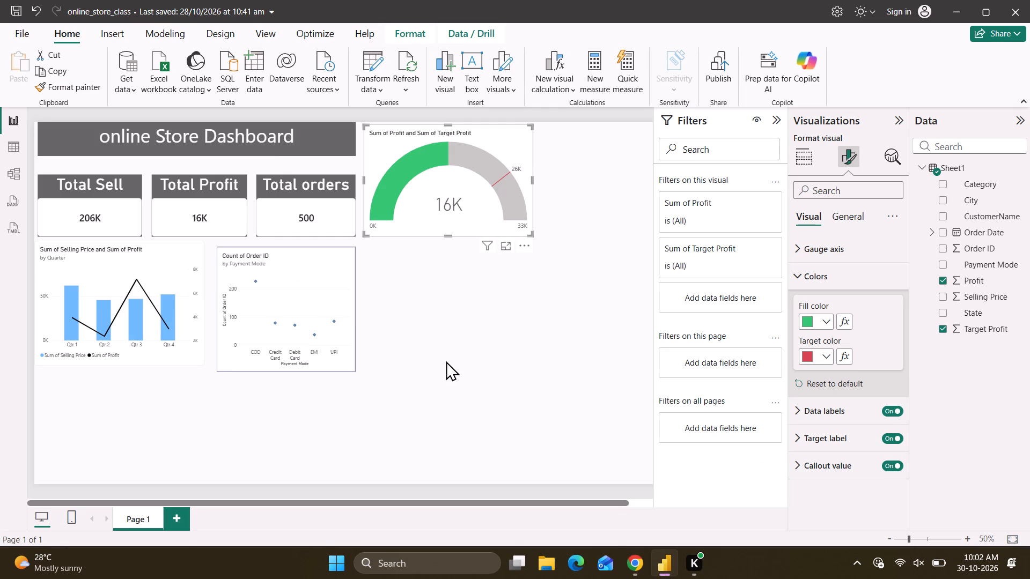
# Insert an empty waterfall chart on the online Store Dashboard page as a new visual, with the gauge deselected.
pyautogui.click(446, 361)
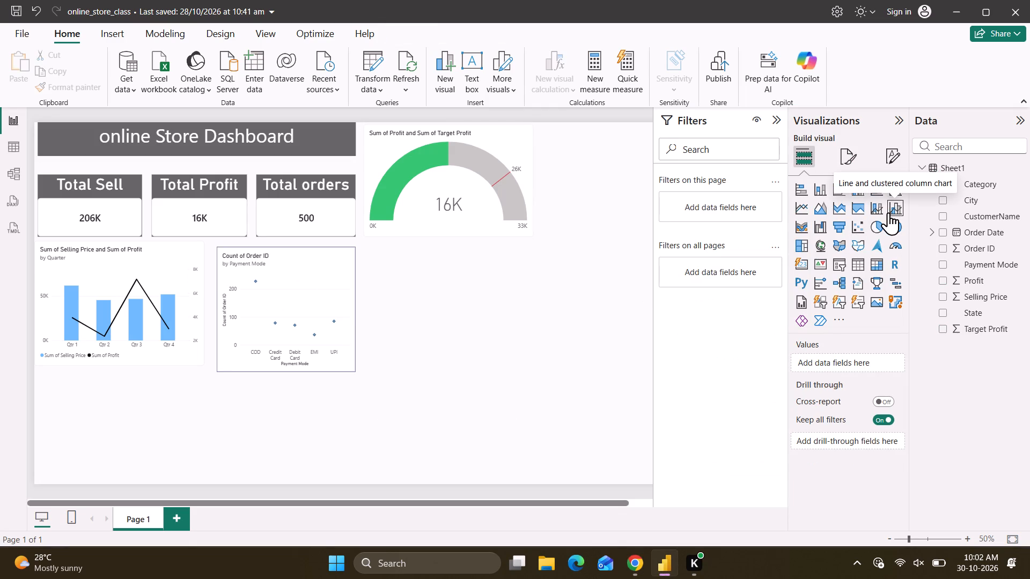
pyautogui.click(820, 224)
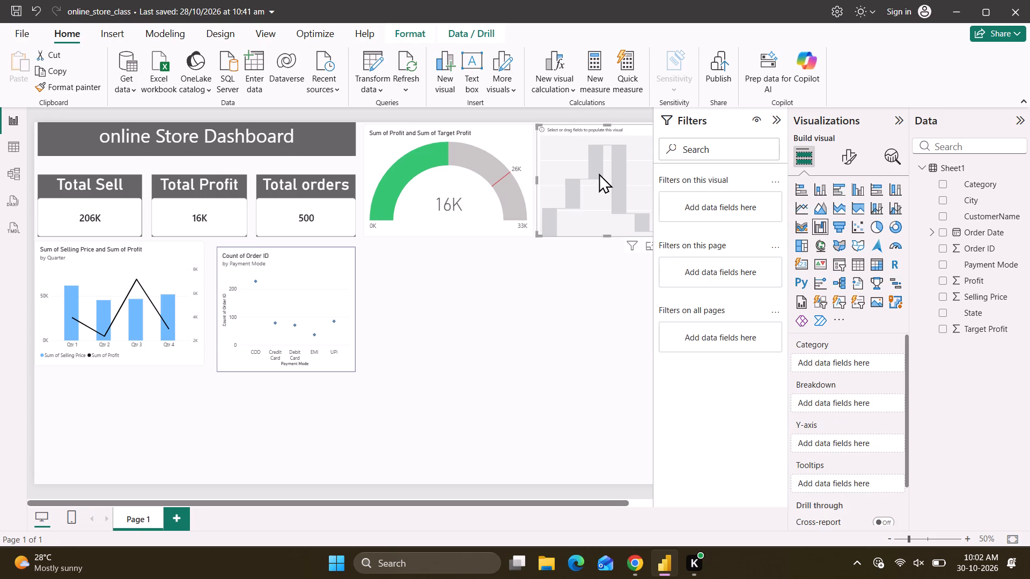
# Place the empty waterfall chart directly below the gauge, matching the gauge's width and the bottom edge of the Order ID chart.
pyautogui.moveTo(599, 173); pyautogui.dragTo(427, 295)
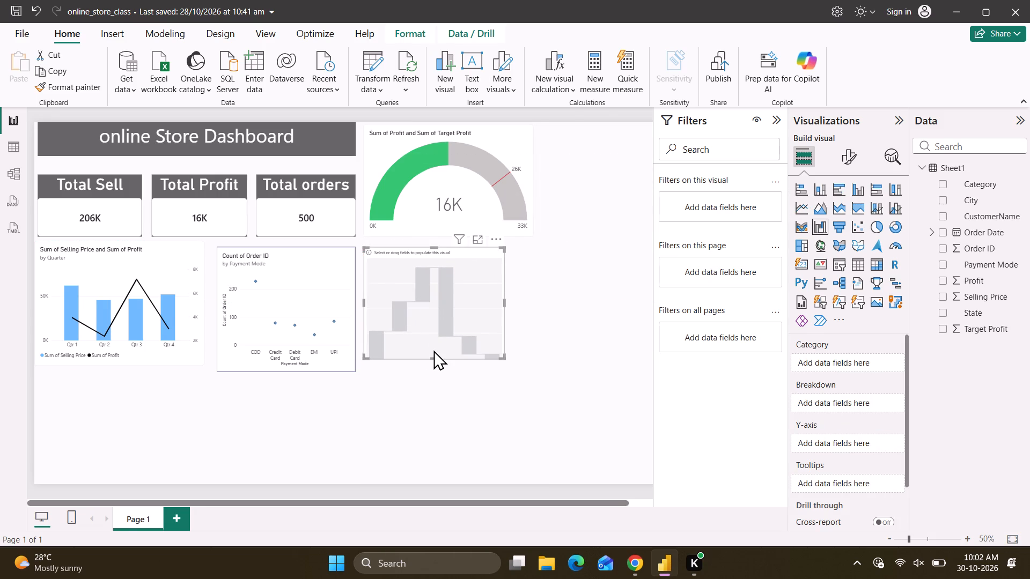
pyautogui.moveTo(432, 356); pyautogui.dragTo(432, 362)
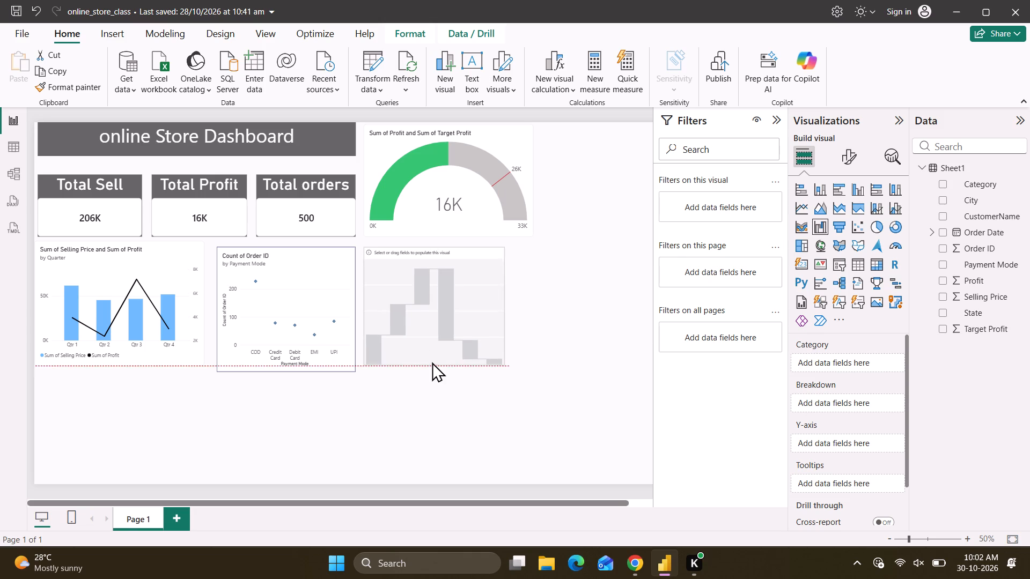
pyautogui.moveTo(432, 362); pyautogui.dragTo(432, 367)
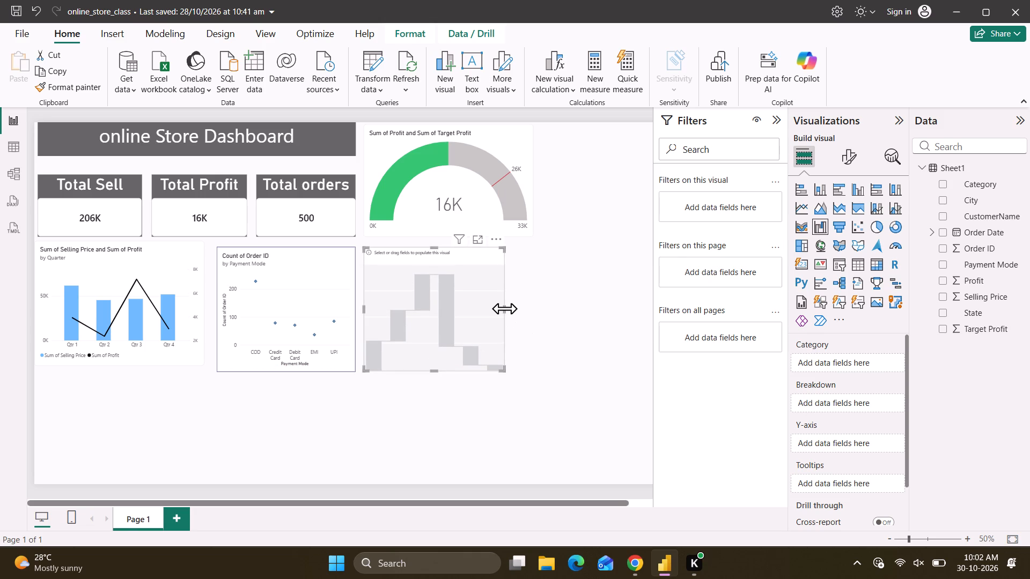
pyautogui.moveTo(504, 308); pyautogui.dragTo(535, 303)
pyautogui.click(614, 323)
# Move the profit gauge to the page's lower-left corner, directly below the Selling Price and Profit combo chart.
pyautogui.hscroll(-1, 614, 323)
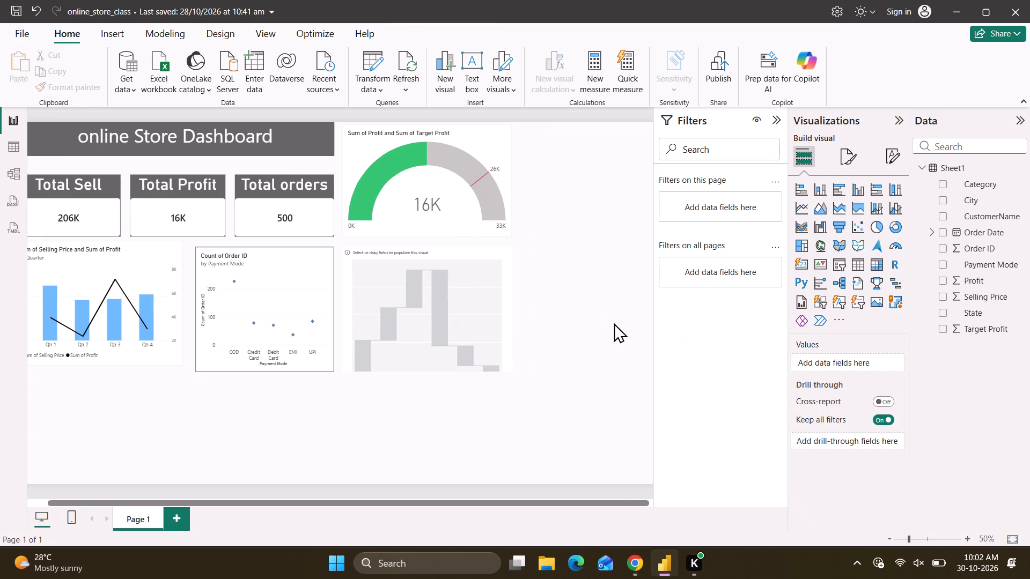
pyautogui.hscroll(-1, 614, 323)
pyautogui.scroll(-1, 565, 378)
pyautogui.hscroll(1, 521, 354)
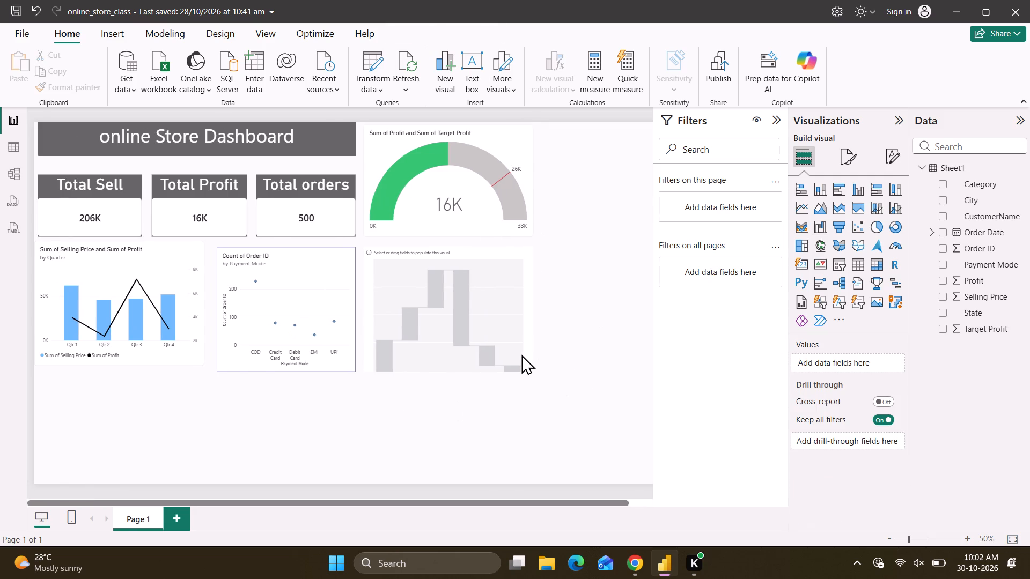
pyautogui.hscroll(2, 521, 354)
pyautogui.moveTo(464, 193); pyautogui.dragTo(139, 434)
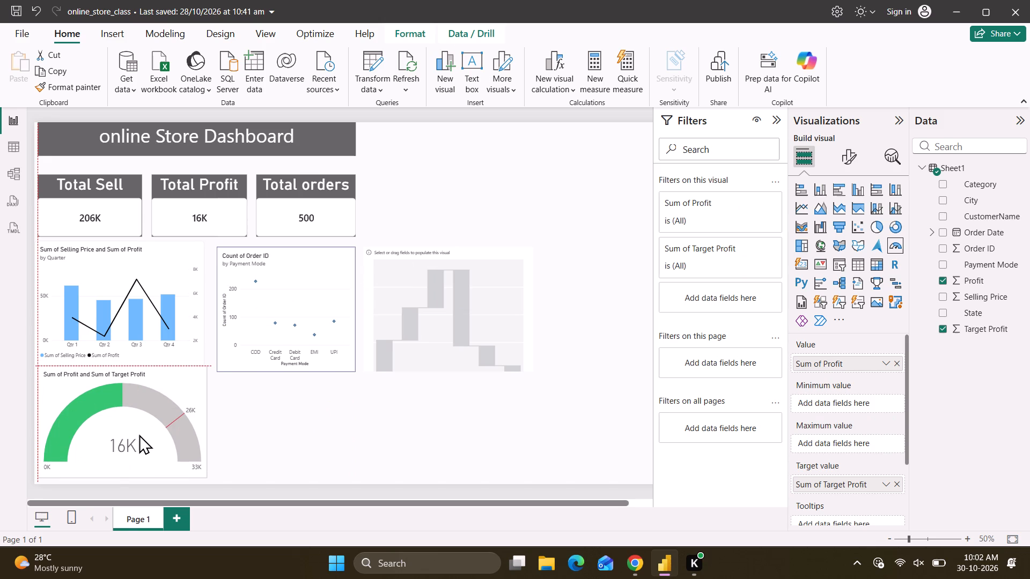
pyautogui.moveTo(139, 434); pyautogui.dragTo(133, 440)
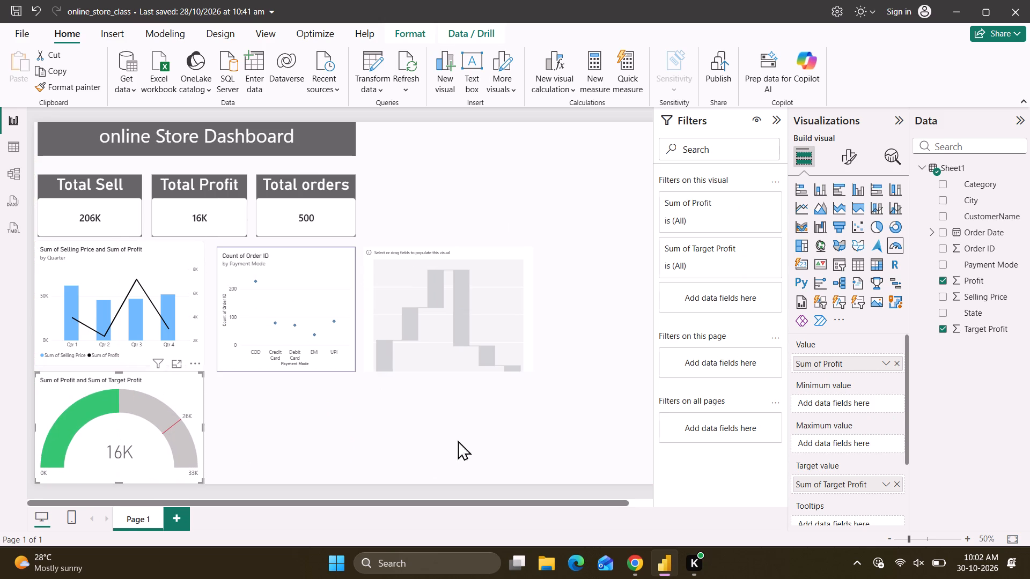
# Move the empty waterfall chart up beside the dashboard title and size it so its bottom edge aligns with the total cards.
pyautogui.moveTo(443, 309); pyautogui.dragTo(448, 166)
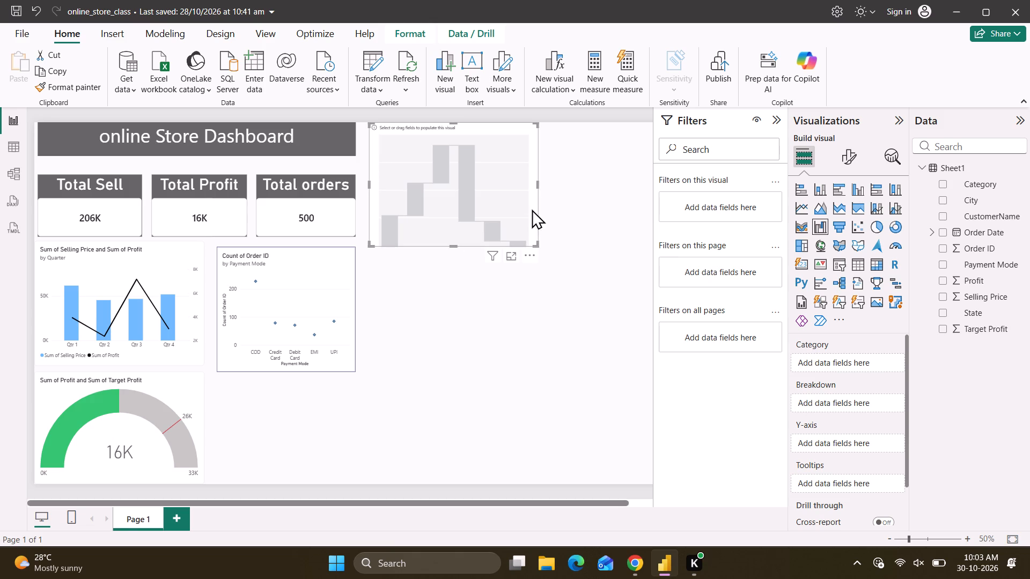
pyautogui.moveTo(453, 243); pyautogui.dragTo(453, 231)
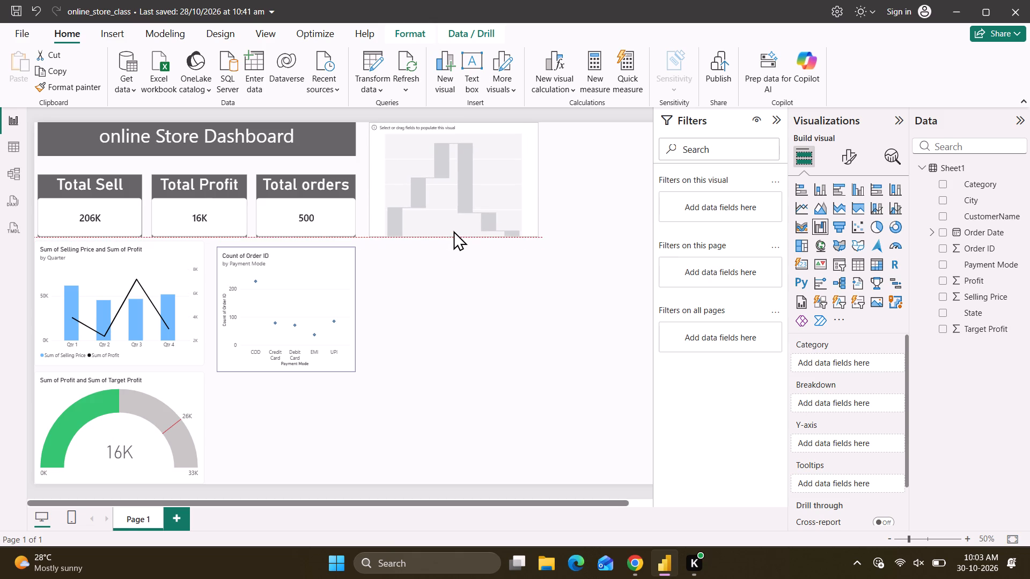
pyautogui.moveTo(453, 231); pyautogui.dragTo(453, 234)
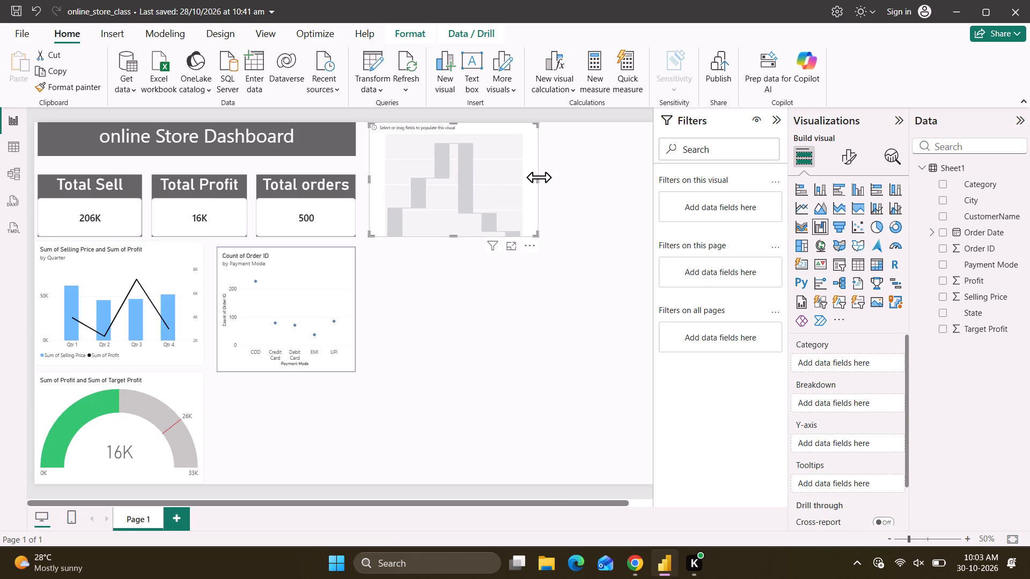
pyautogui.moveTo(538, 179); pyautogui.dragTo(571, 176)
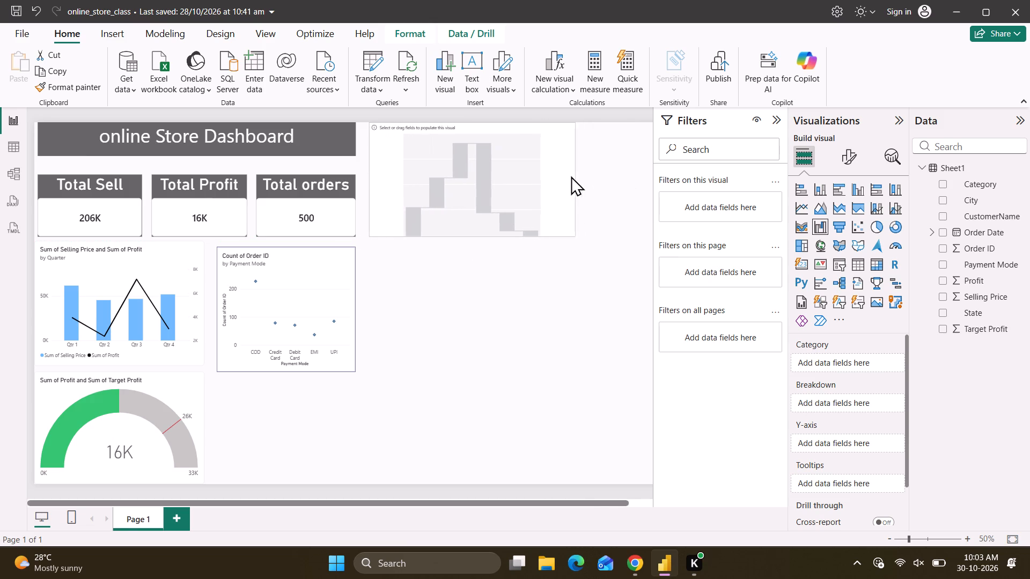
pyautogui.moveTo(571, 176); pyautogui.dragTo(544, 181)
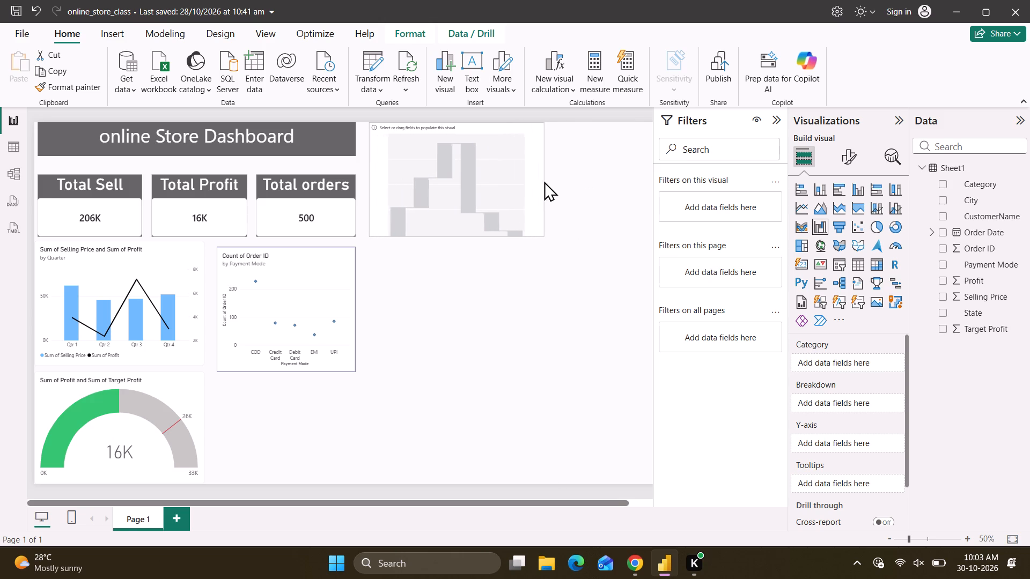
pyautogui.moveTo(544, 181); pyautogui.dragTo(521, 182)
# Following the course slide in Chrome, add Order Date to the waterfall chart's Category in Power BI and keep only the Month level.
pyautogui.hotkey('alt', 'Tab')
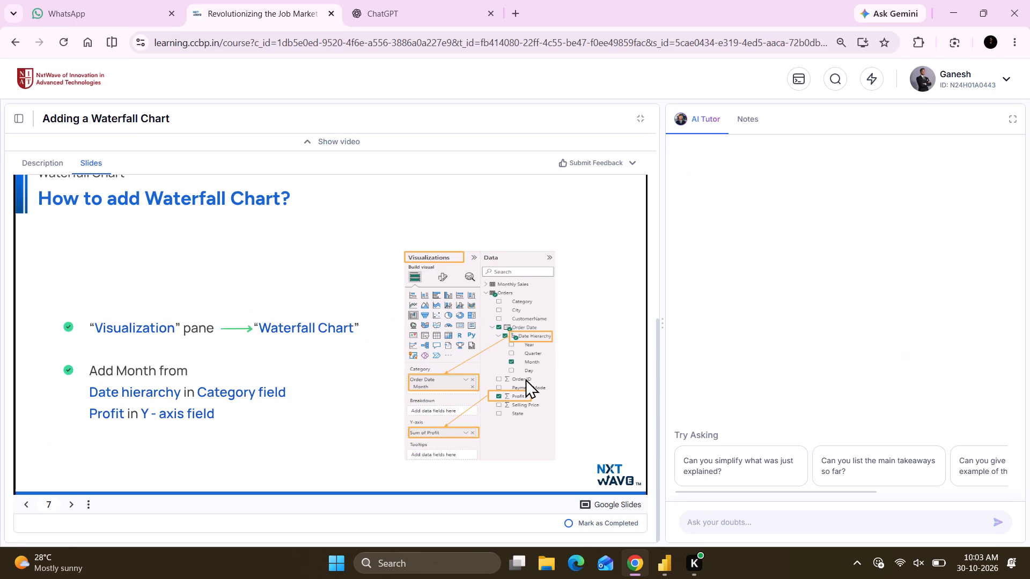
pyautogui.click(525, 378)
pyautogui.press('Left')
pyautogui.hotkey('alt', 'Tab')
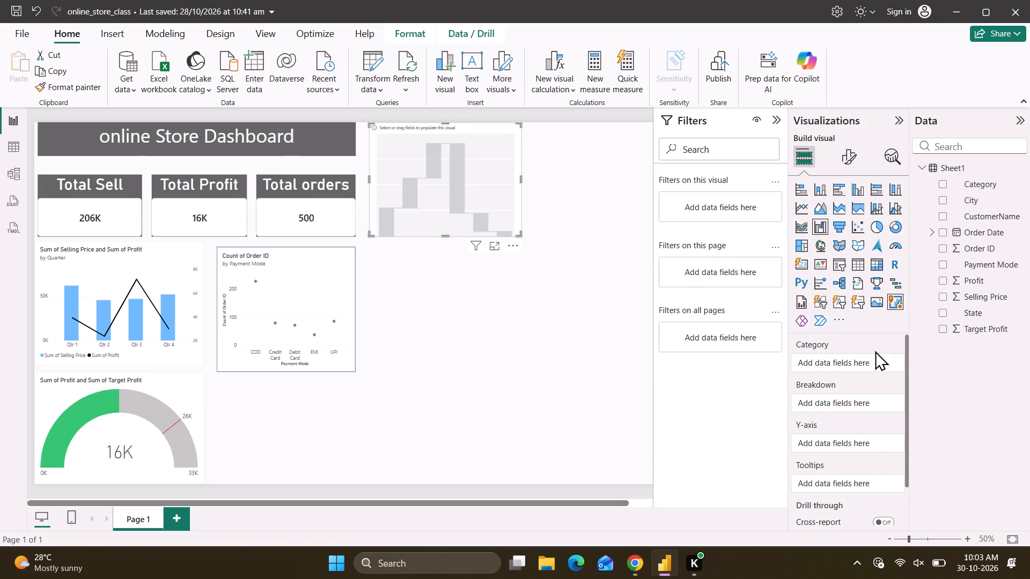
pyautogui.click(944, 233)
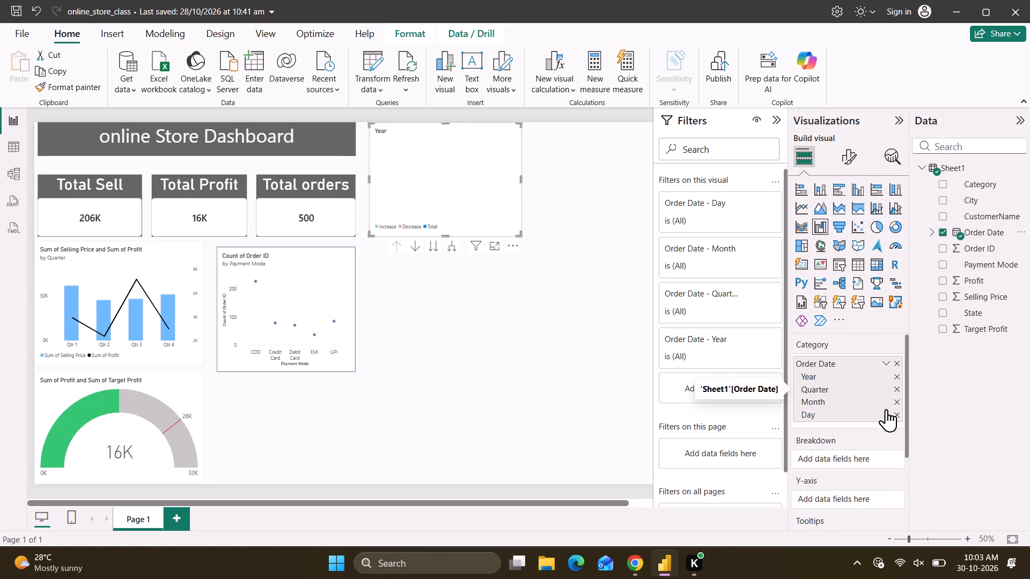
pyautogui.click(899, 378)
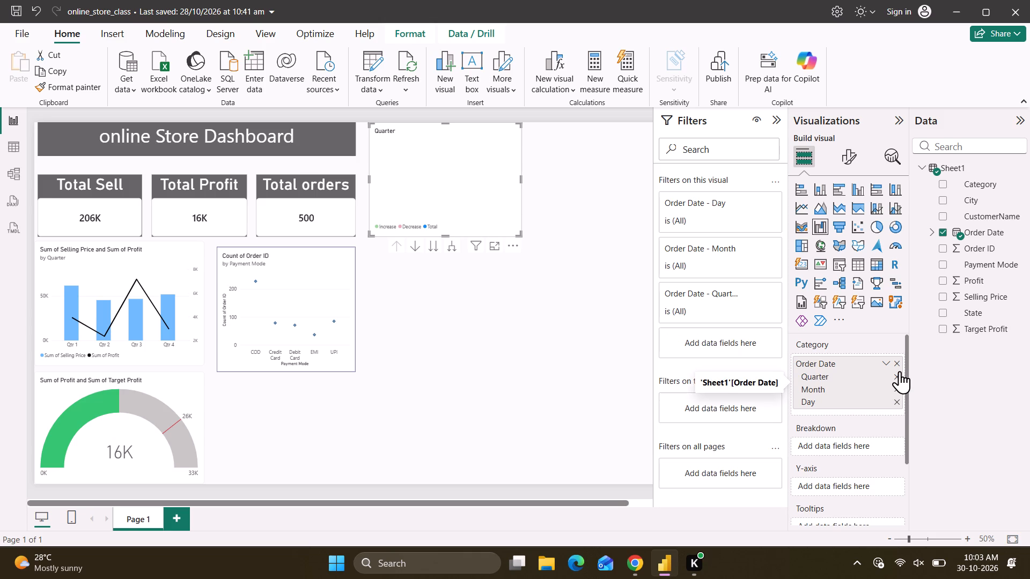
pyautogui.click(899, 377)
pyautogui.click(899, 387)
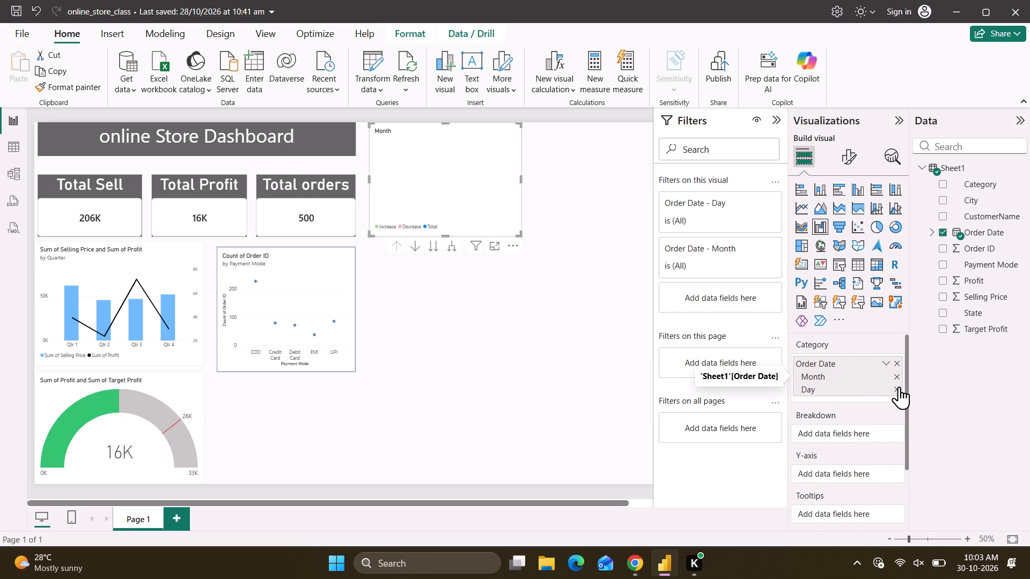
# Recheck the course slide in Chrome, and add Profit to the waterfall chart's Y-axis in Power BI.
pyautogui.hotkey('alt', 'Tab')
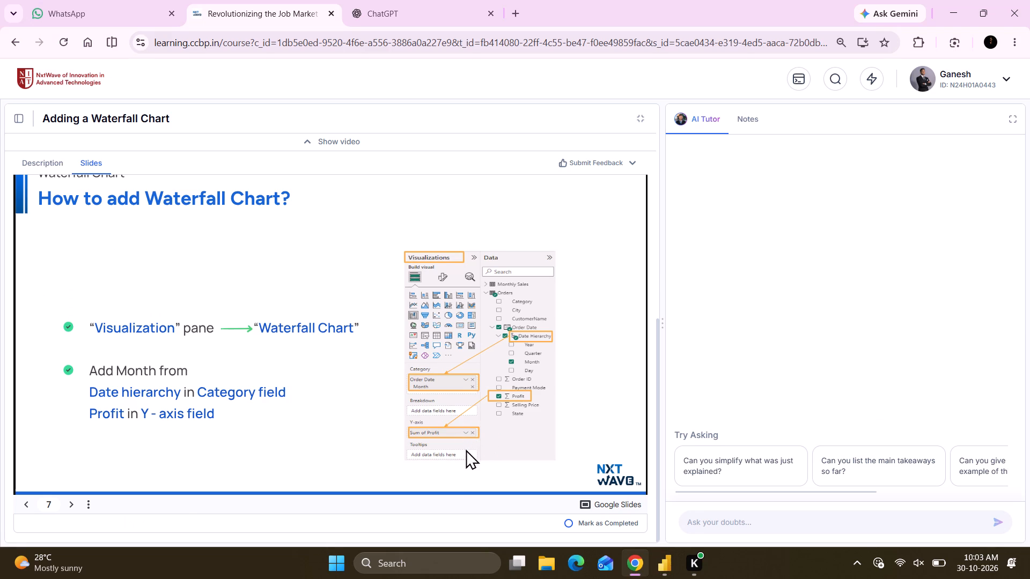
pyautogui.hotkey('alt', 'Tab')
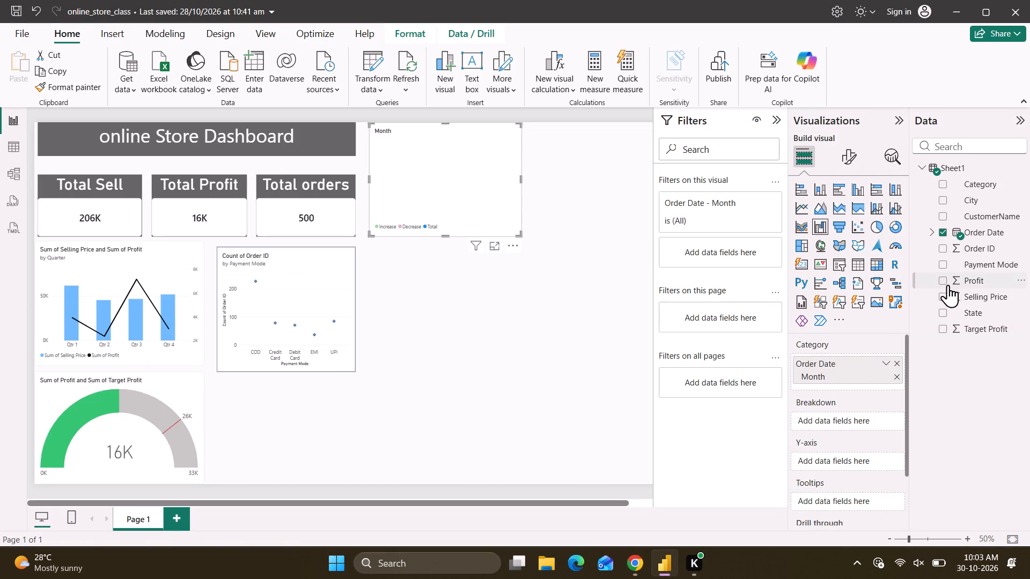
pyautogui.moveTo(960, 279); pyautogui.dragTo(870, 372)
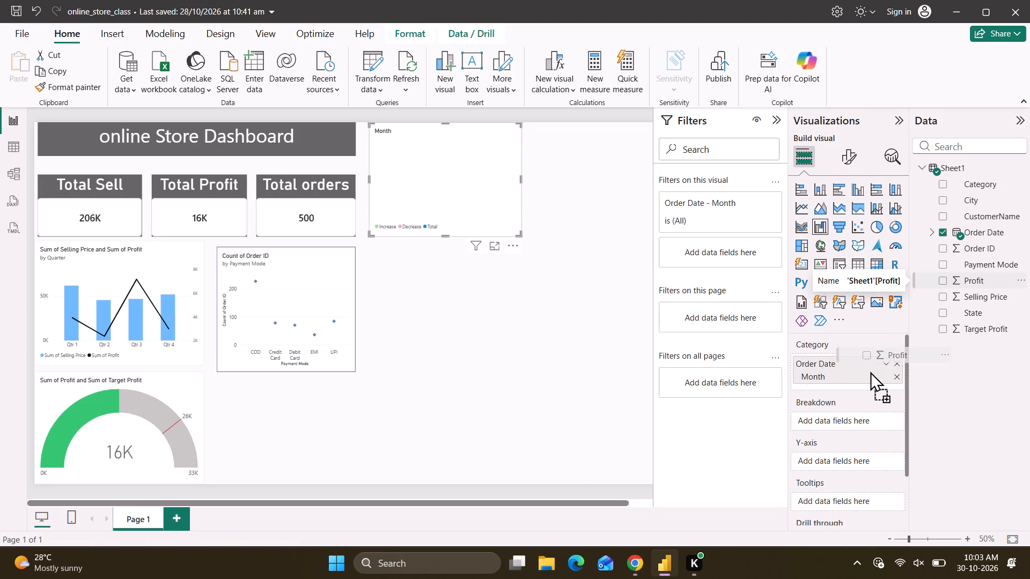
pyautogui.moveTo(870, 372); pyautogui.dragTo(828, 456)
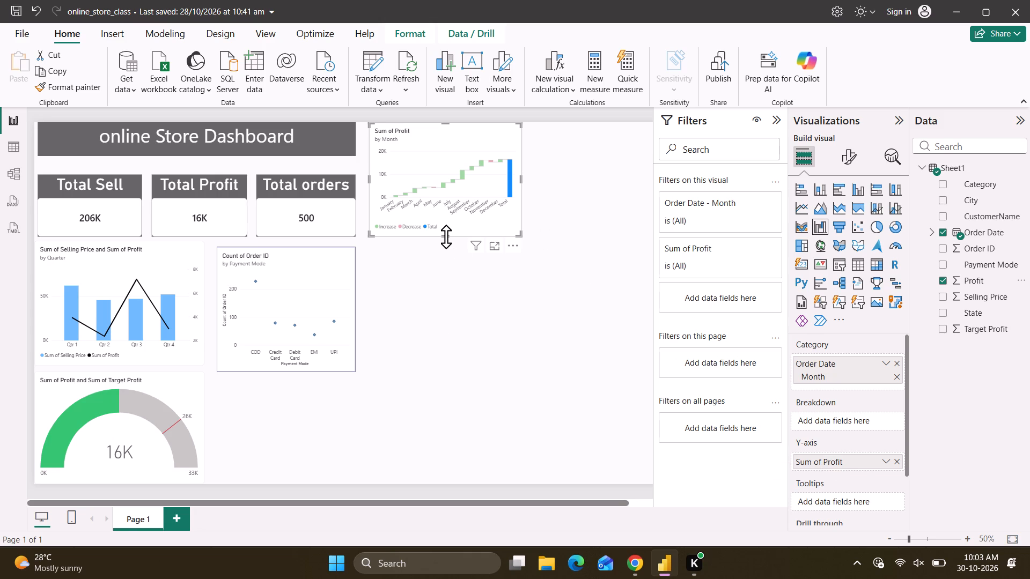
# Enlarge the waterfall chart to span from just beside the dashboard title to the page's right edge, extending its bottom below the total cards.
pyautogui.moveTo(446, 236); pyautogui.dragTo(468, 291)
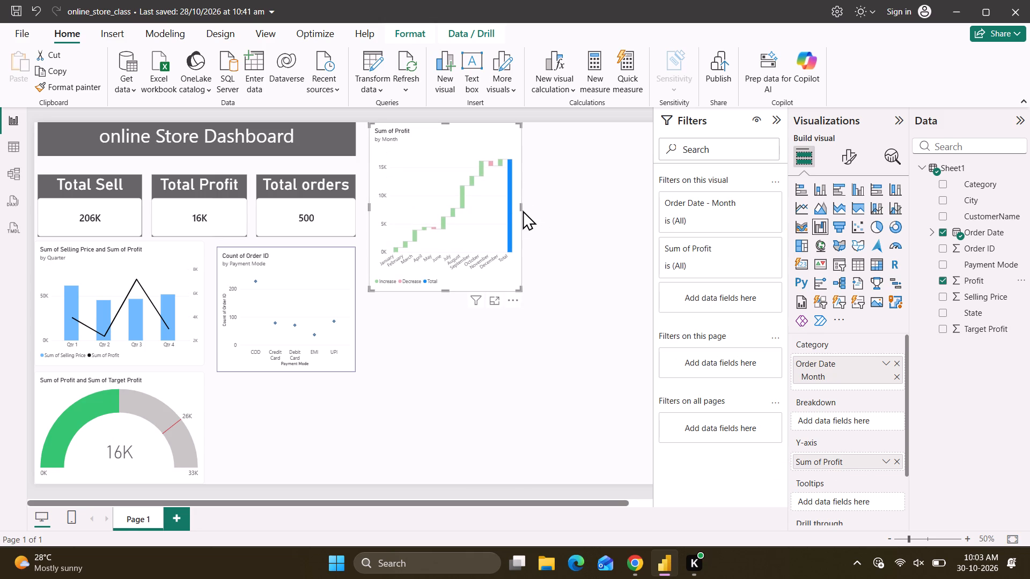
pyautogui.moveTo(521, 209); pyautogui.dragTo(627, 216)
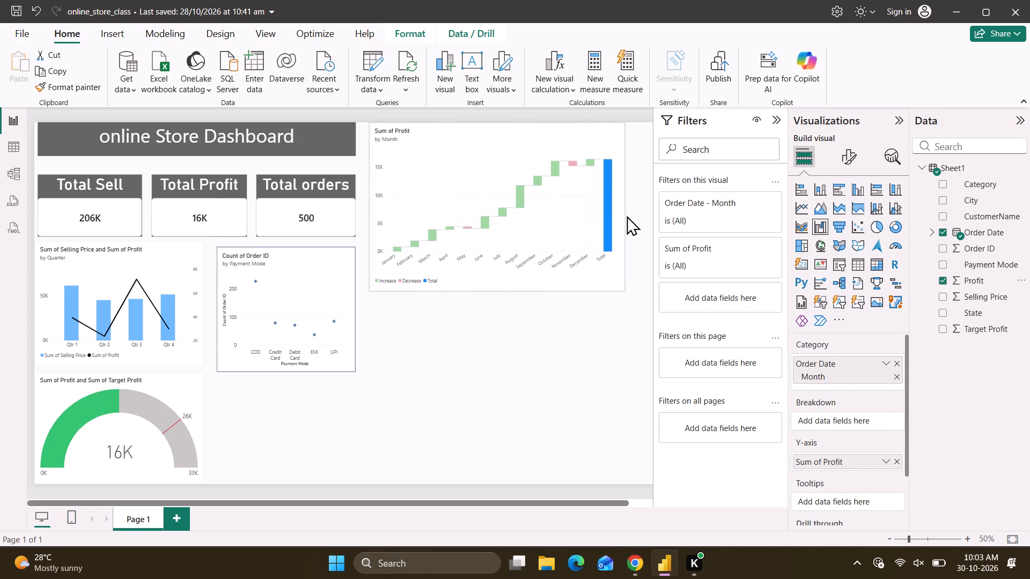
pyautogui.moveTo(627, 216); pyautogui.dragTo(641, 216)
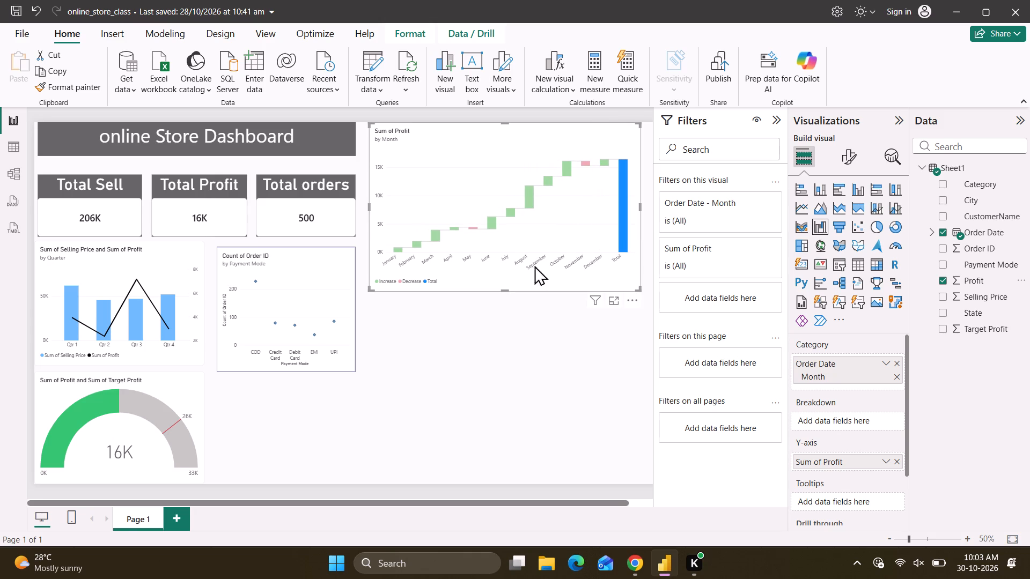
pyautogui.moveTo(505, 287); pyautogui.dragTo(525, 293)
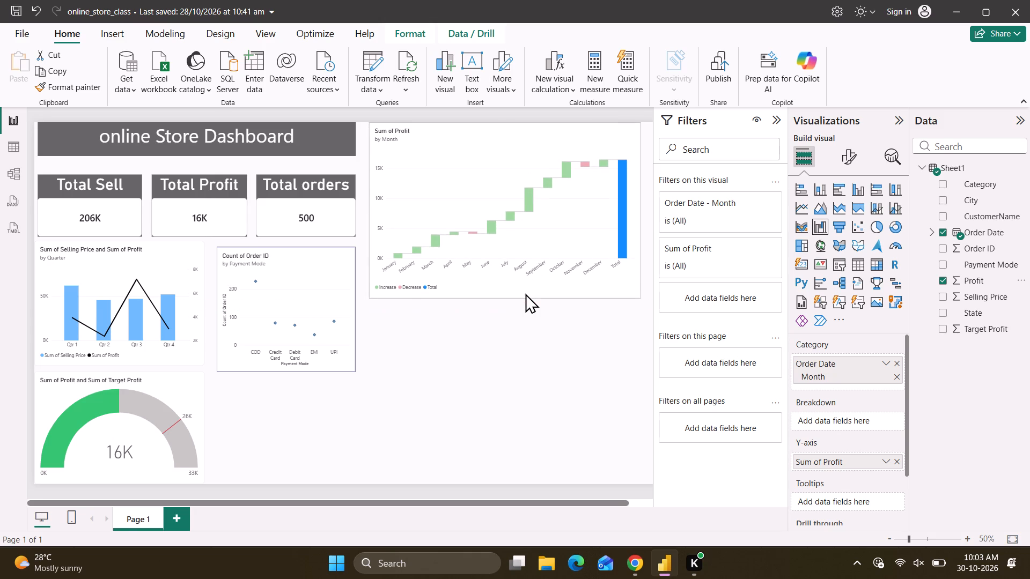
pyautogui.moveTo(525, 293); pyautogui.dragTo(491, 295)
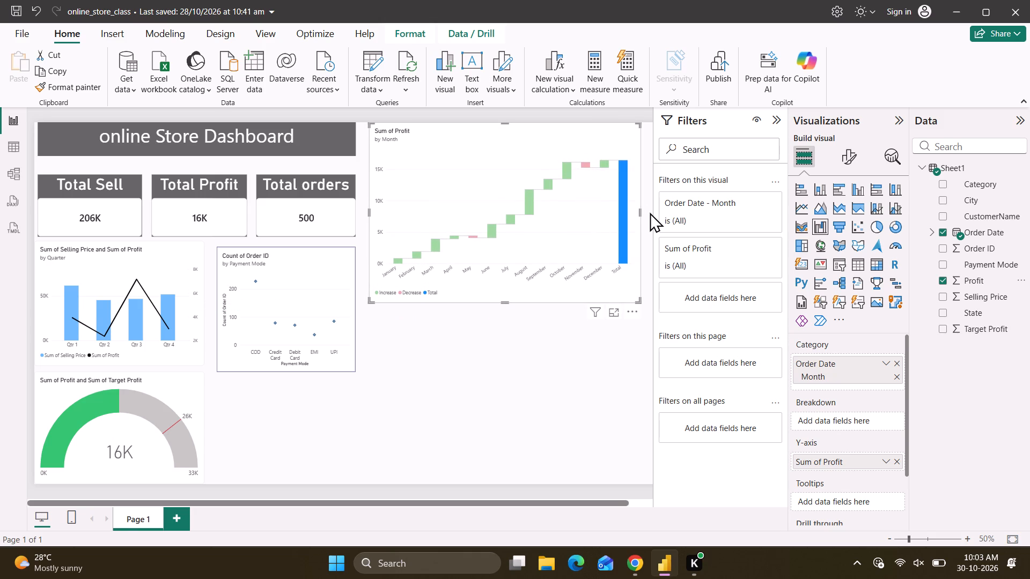
pyautogui.click(641, 212)
pyautogui.click(502, 392)
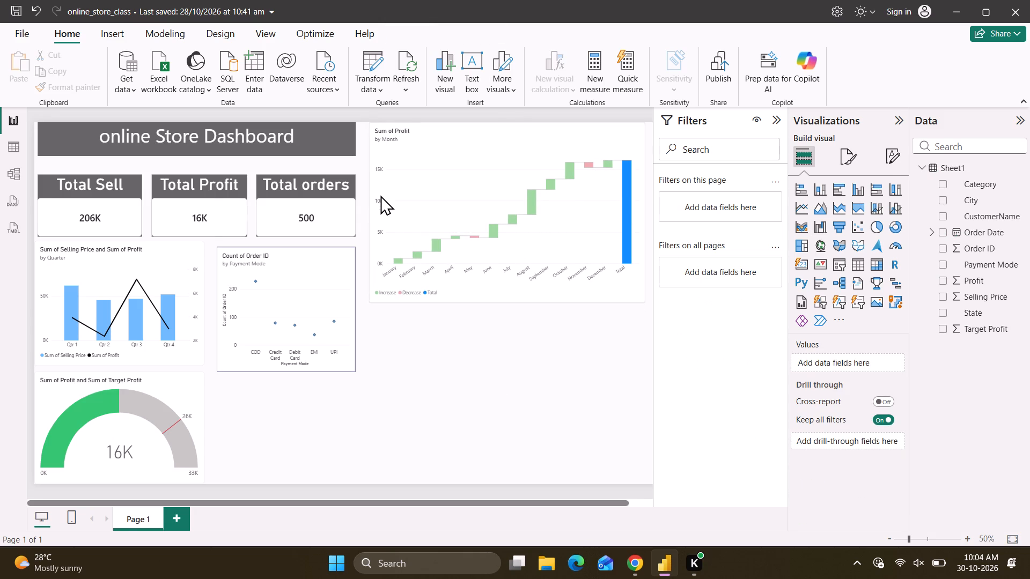
pyautogui.click(410, 208)
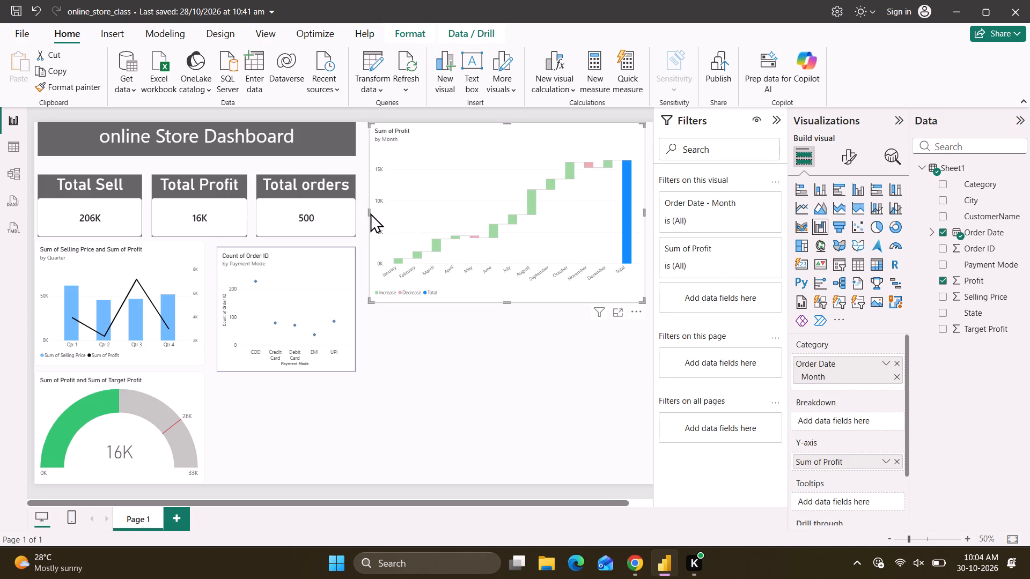
pyautogui.moveTo(370, 213); pyautogui.dragTo(365, 213)
pyautogui.click(365, 213)
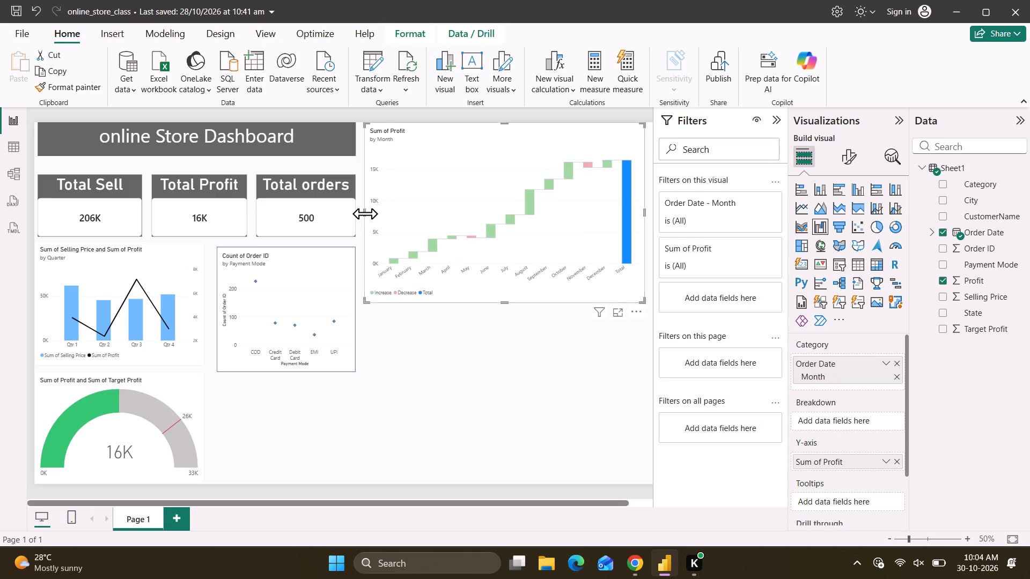
pyautogui.click(564, 421)
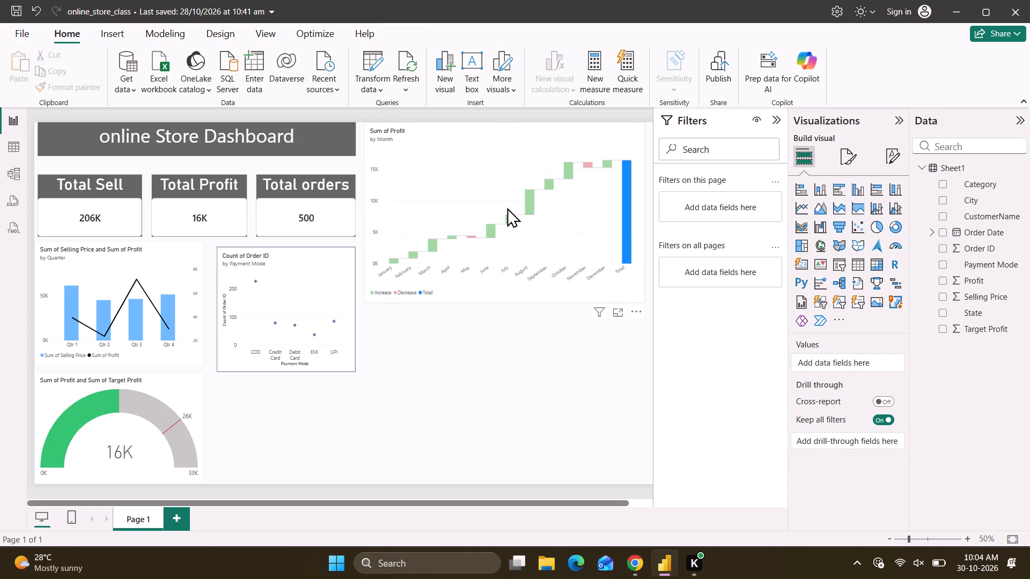
# Following the course's customisation slide in Chrome, set the waterfall's Increase columns to the gauge's green and its Decrease columns to pink in Power BI.
pyautogui.click(507, 207)
pyautogui.click(453, 182)
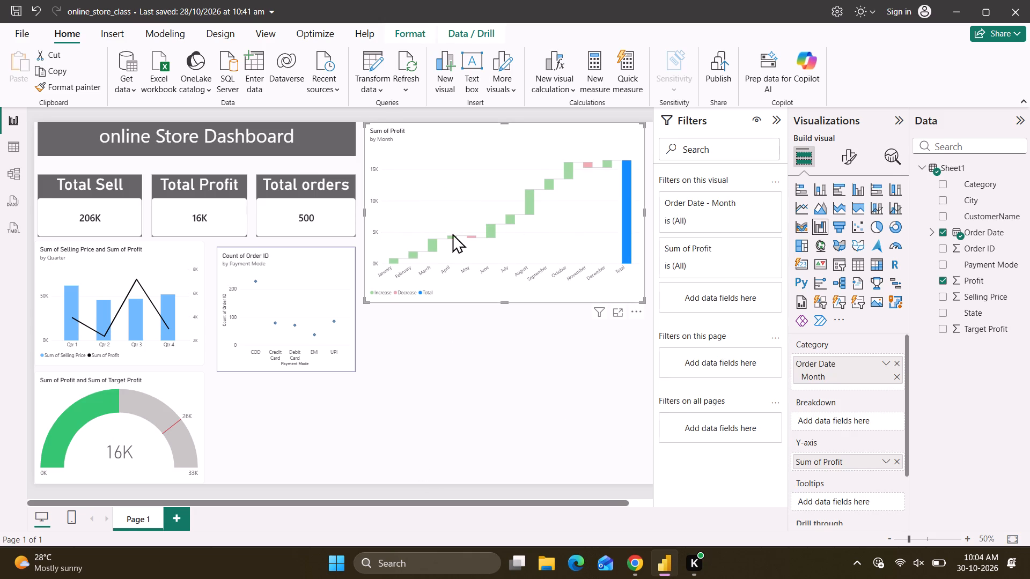
pyautogui.hotkey('alt', 'Tab')
pyautogui.click(619, 418)
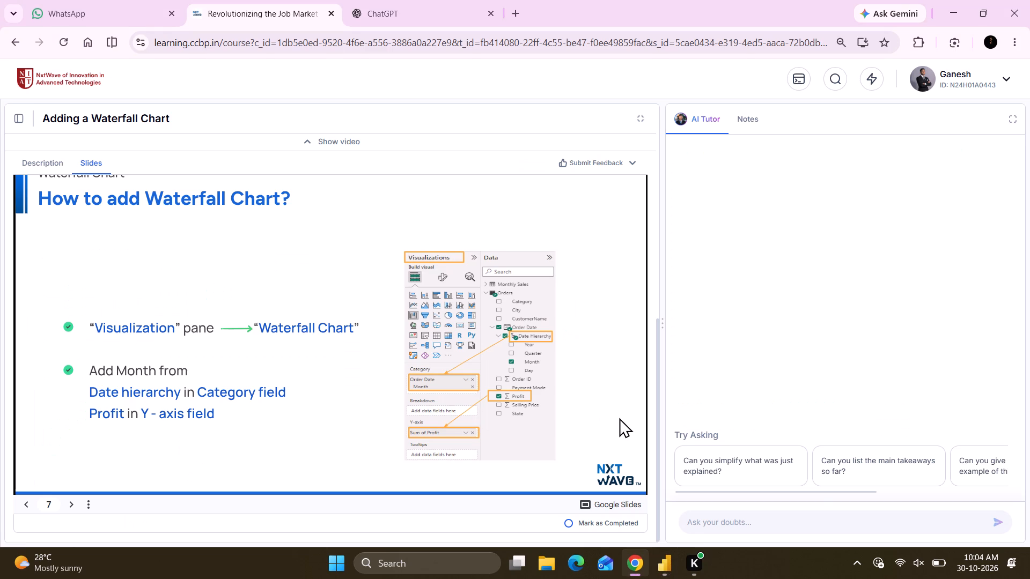
pyautogui.hotkey('alt', 'Tab')
pyautogui.click(850, 159)
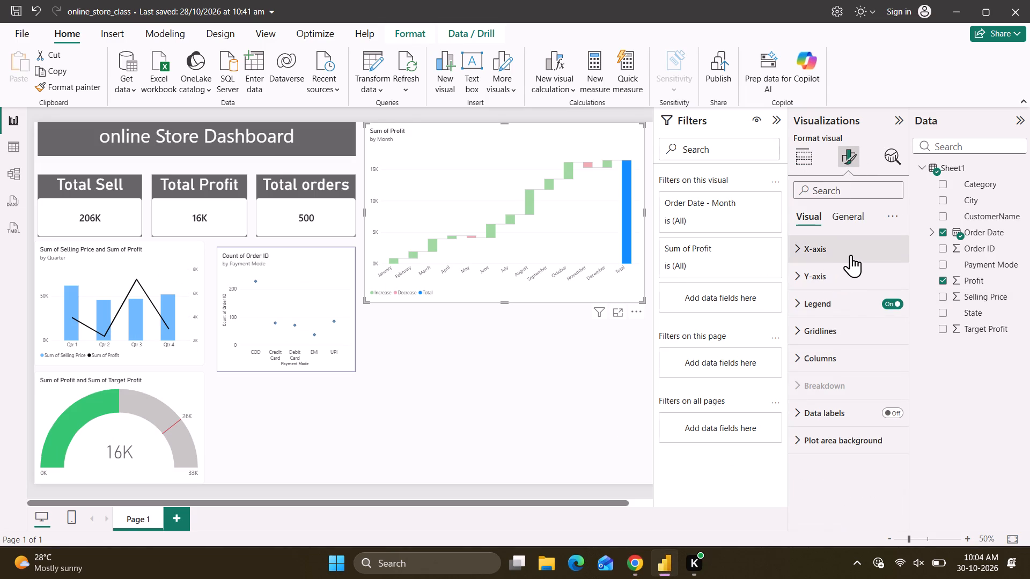
pyautogui.click(851, 255)
pyautogui.hotkey('alt', 'Tab')
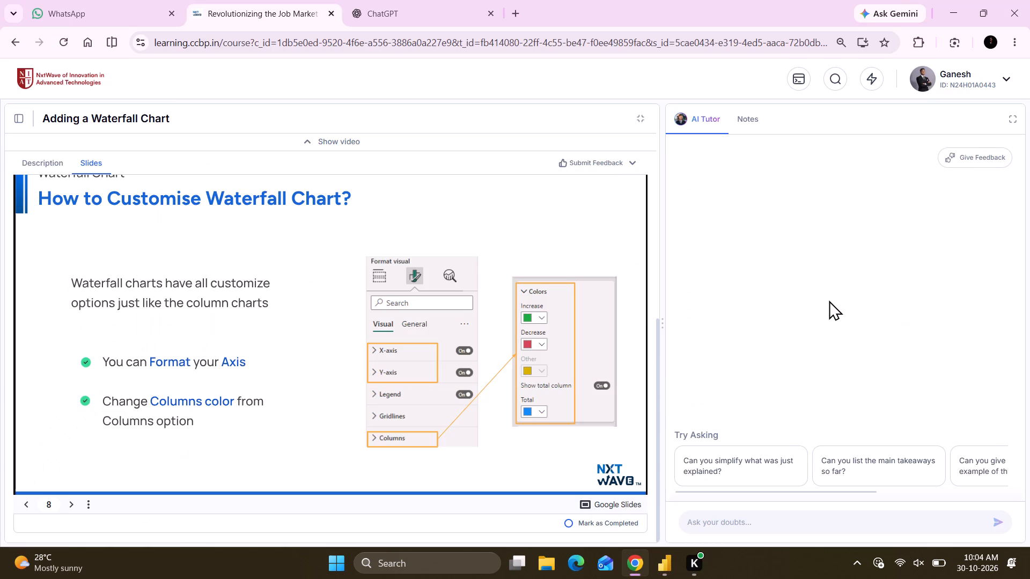
pyautogui.hotkey('alt', 'Tab')
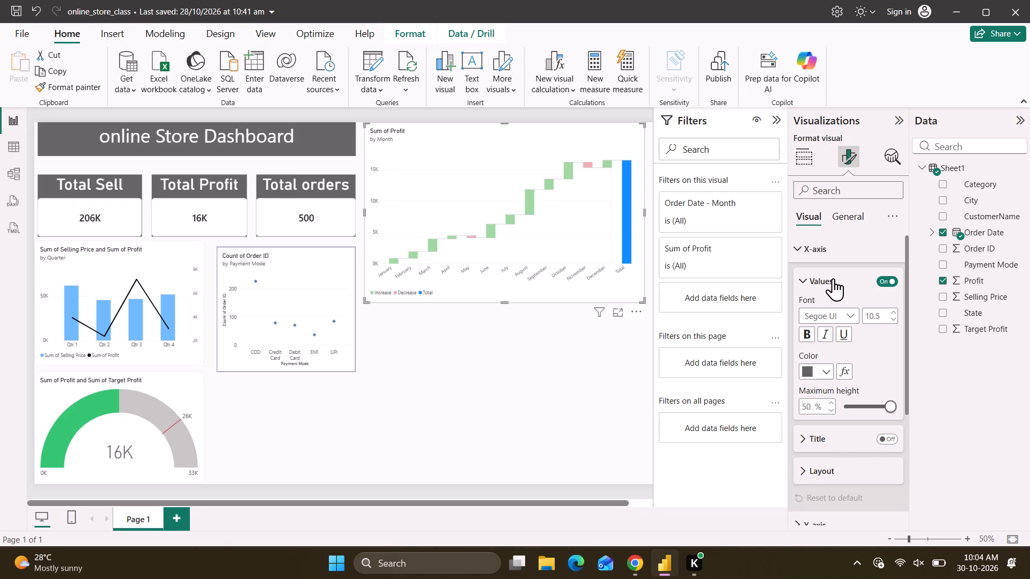
pyautogui.click(833, 250)
pyautogui.click(844, 363)
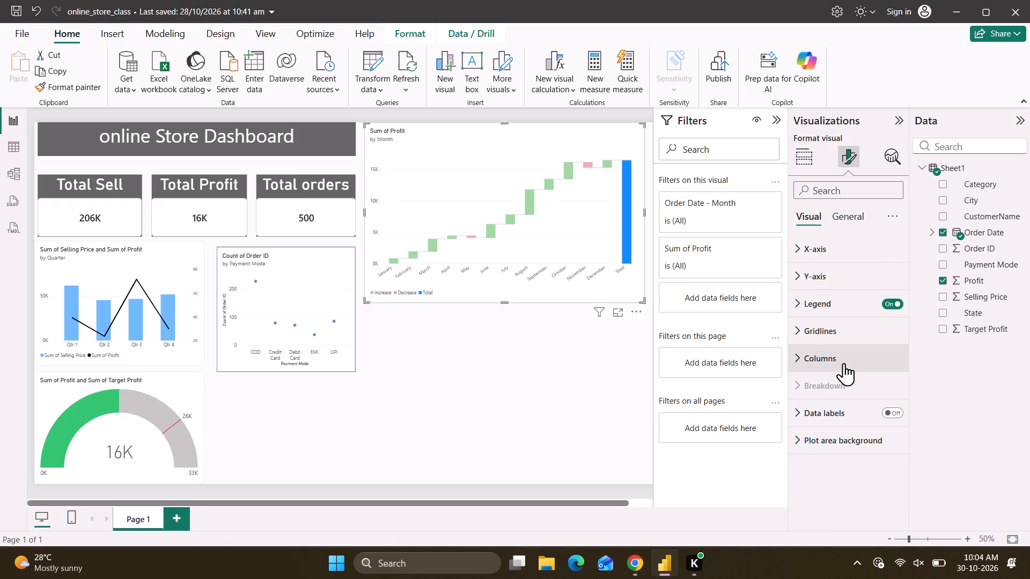
pyautogui.scroll(-1, 834, 413)
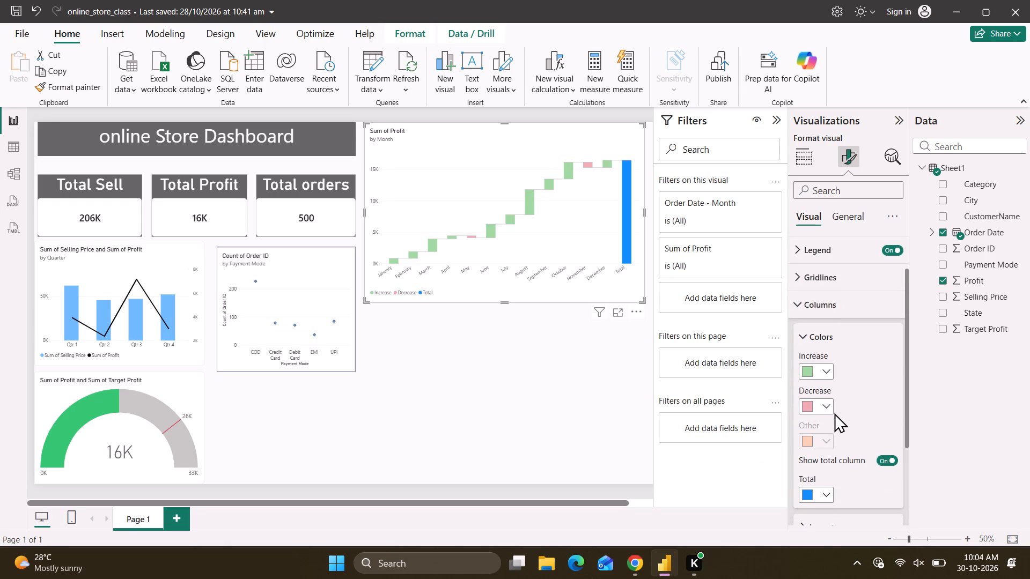
pyautogui.click(819, 375)
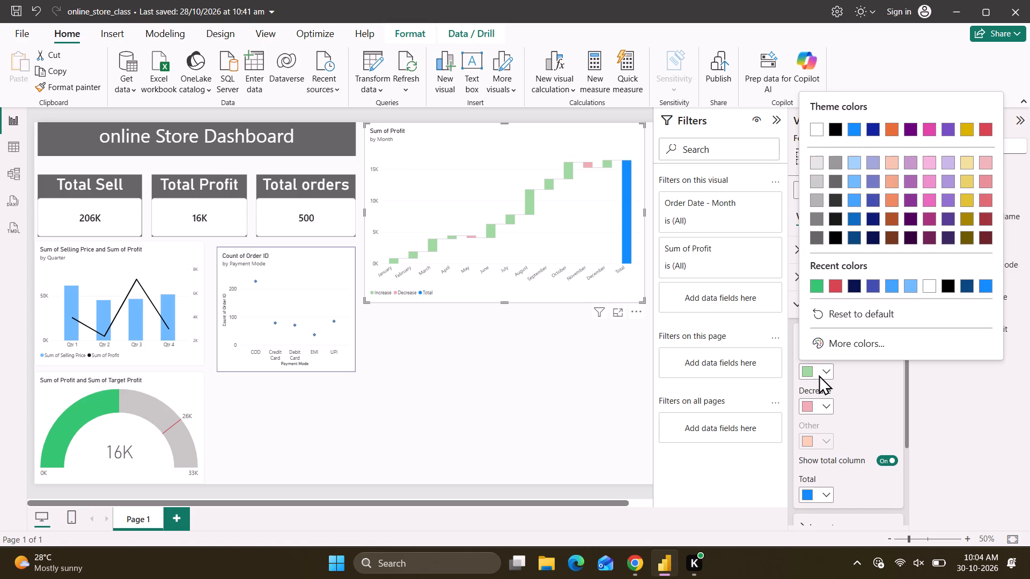
pyautogui.click(819, 283)
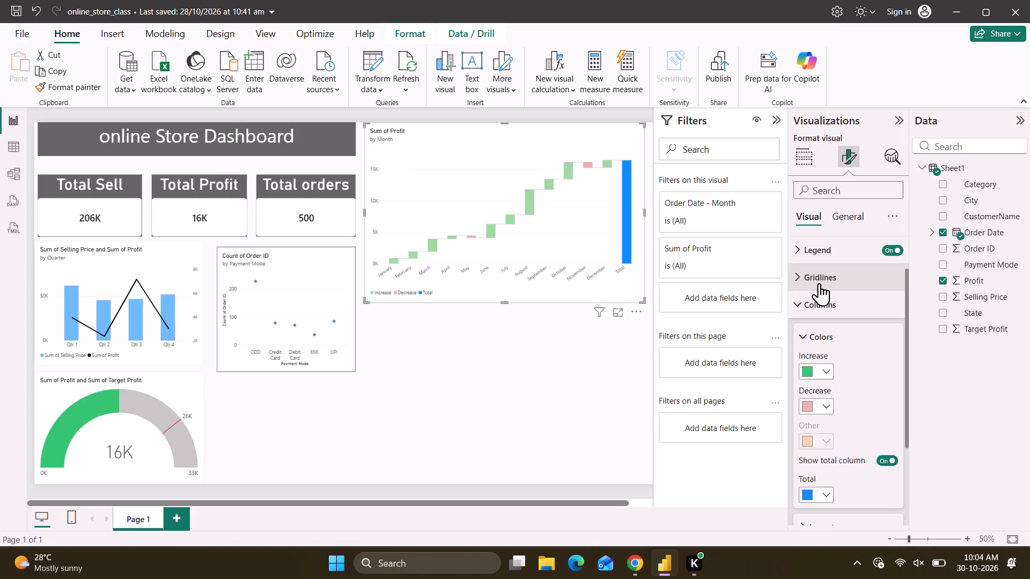
pyautogui.click(819, 400)
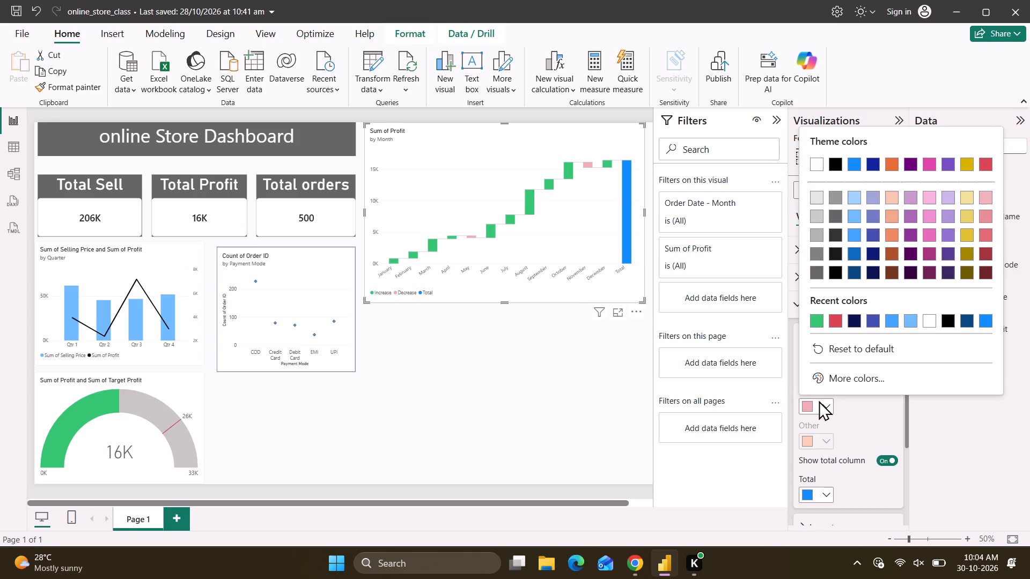
pyautogui.click(933, 239)
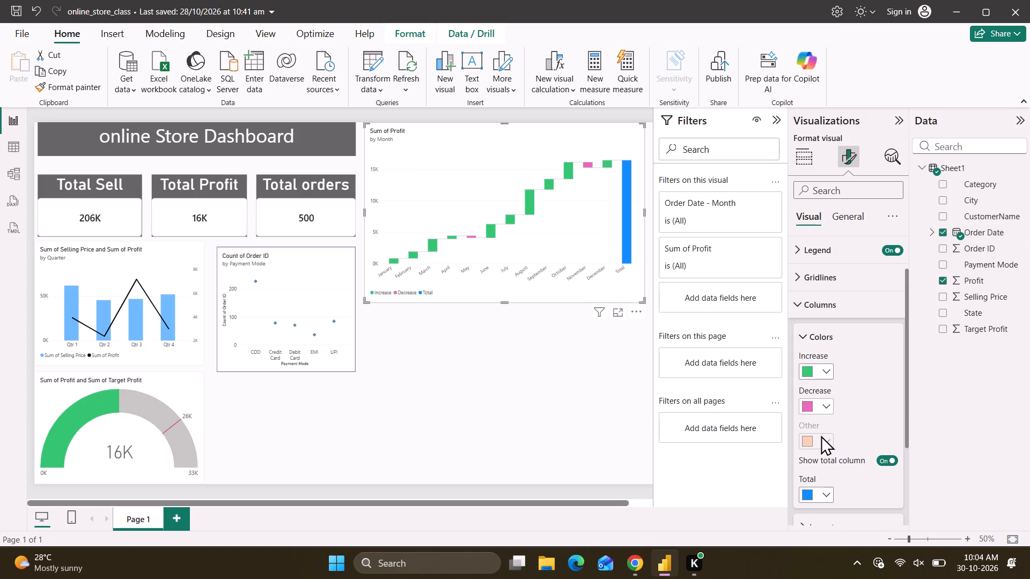
# Set the waterfall chart's Total column to a darker shade of the theme blue.
pyautogui.click(821, 435)
pyautogui.click(821, 443)
pyautogui.click(812, 436)
pyautogui.click(825, 495)
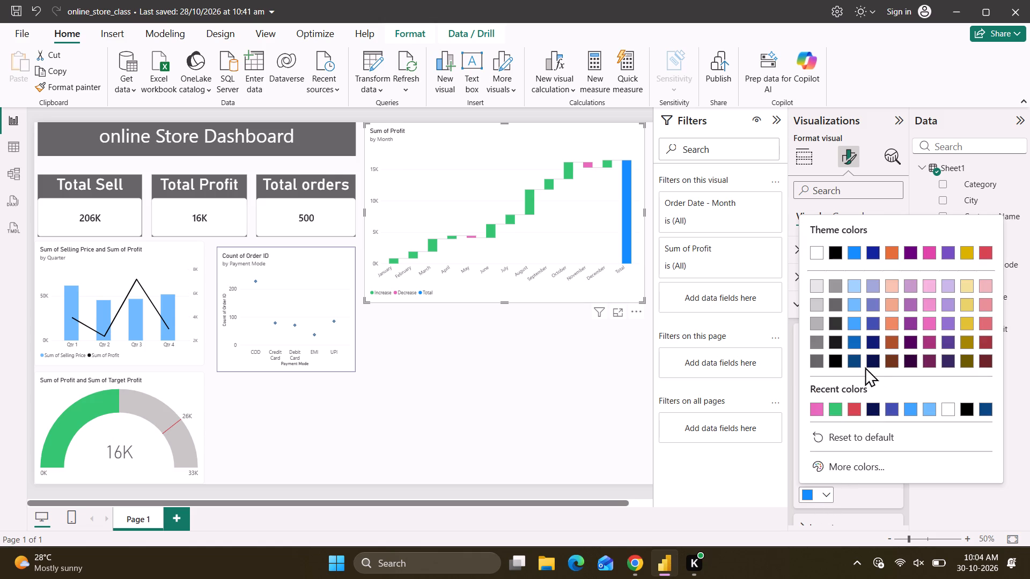
pyautogui.click(852, 357)
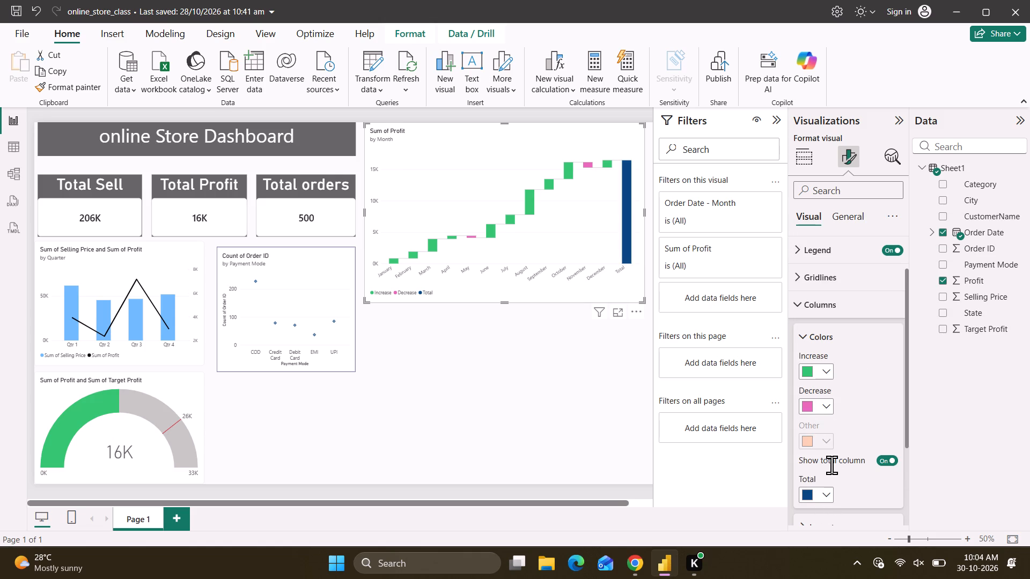
pyautogui.click(826, 494)
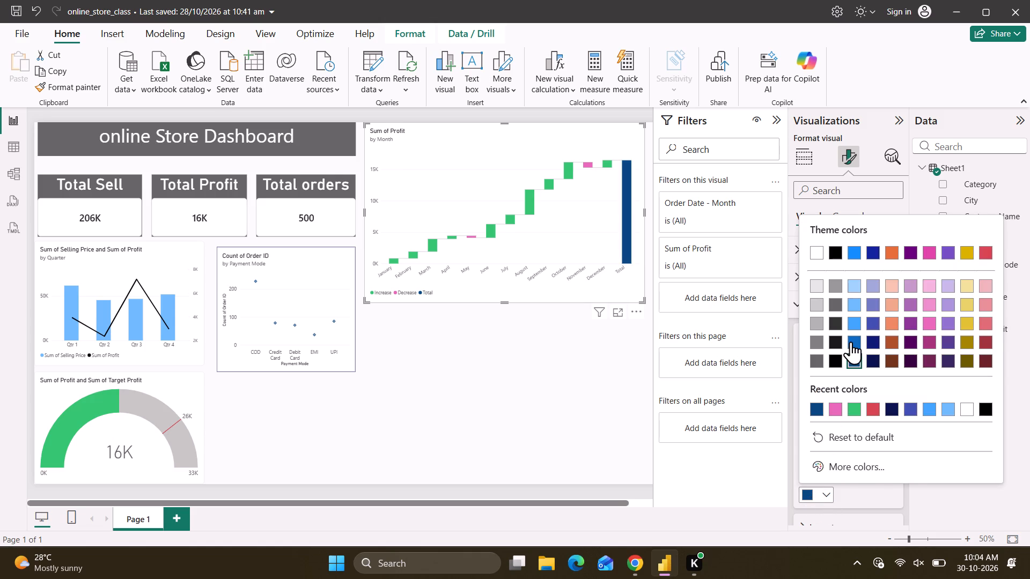
pyautogui.click(851, 342)
pyautogui.scroll(-2, 870, 397)
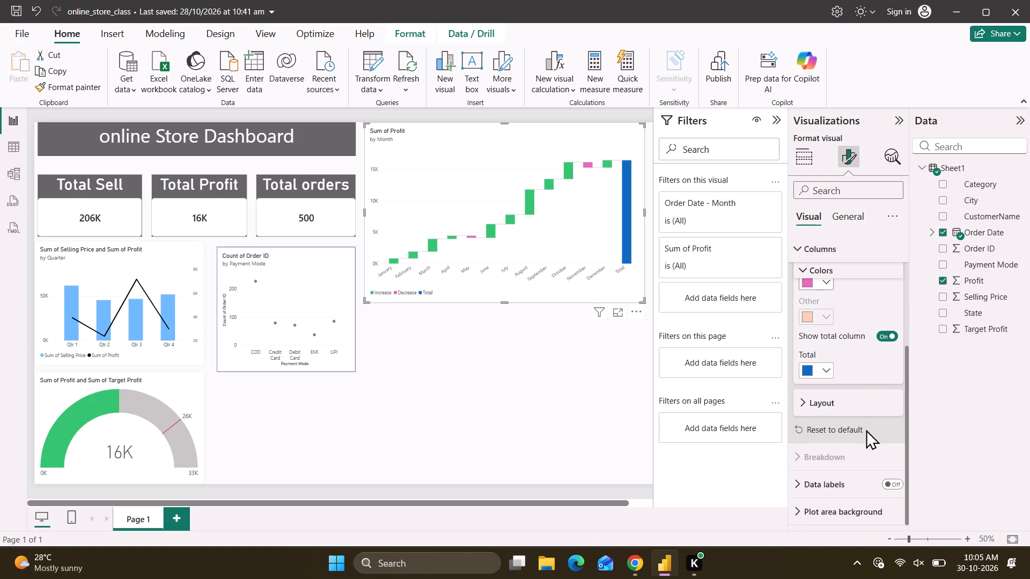
pyautogui.click(825, 259)
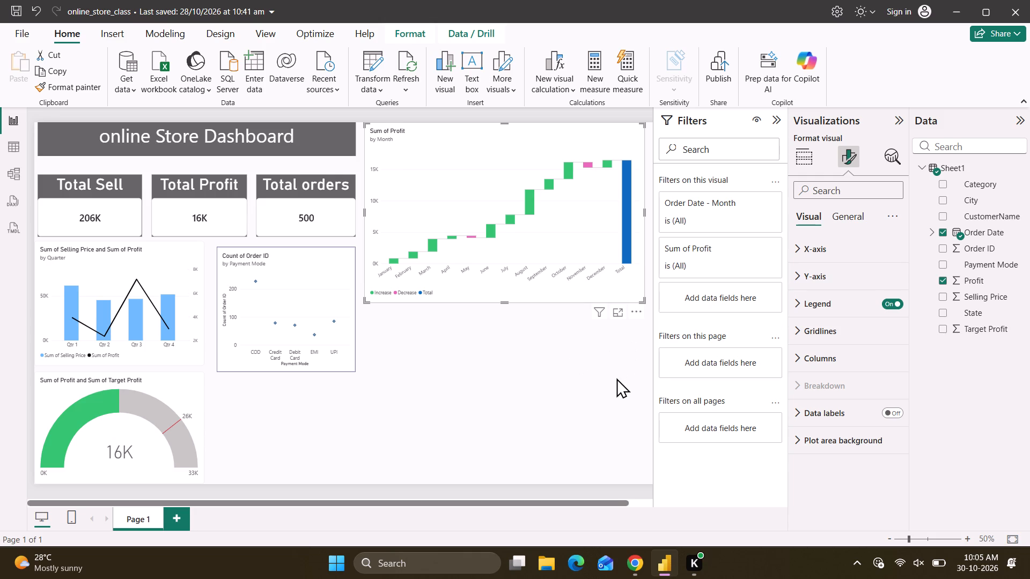
# Set the color of the waterfall chart's X-axis values to the darkest theme purple.
pyautogui.click(836, 257)
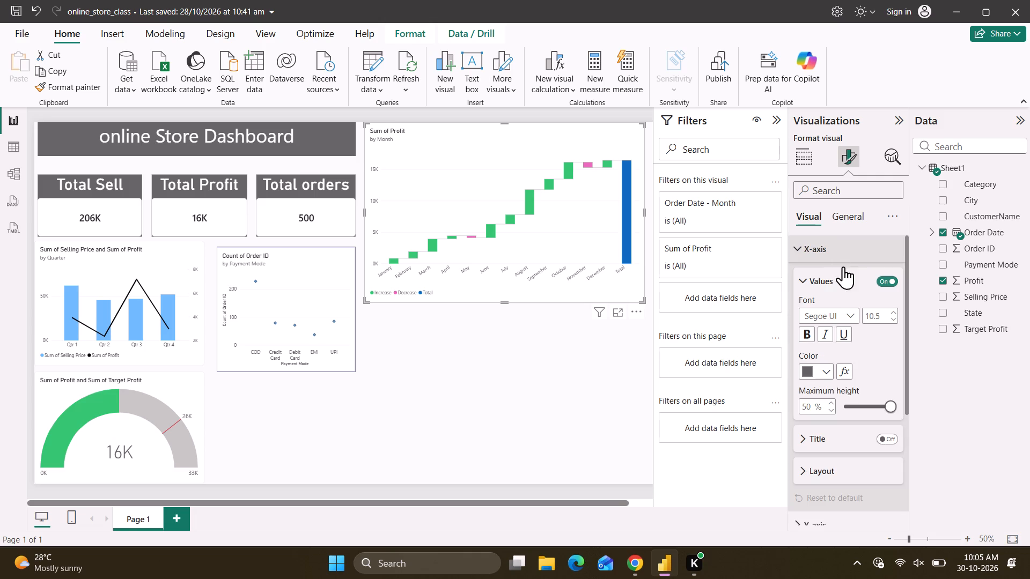
pyautogui.click(812, 372)
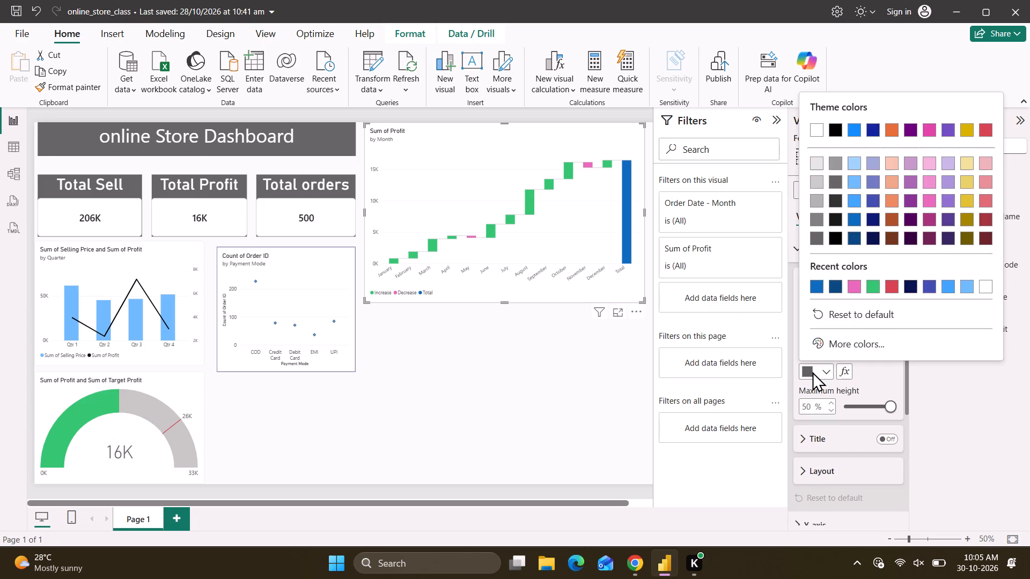
pyautogui.click(909, 235)
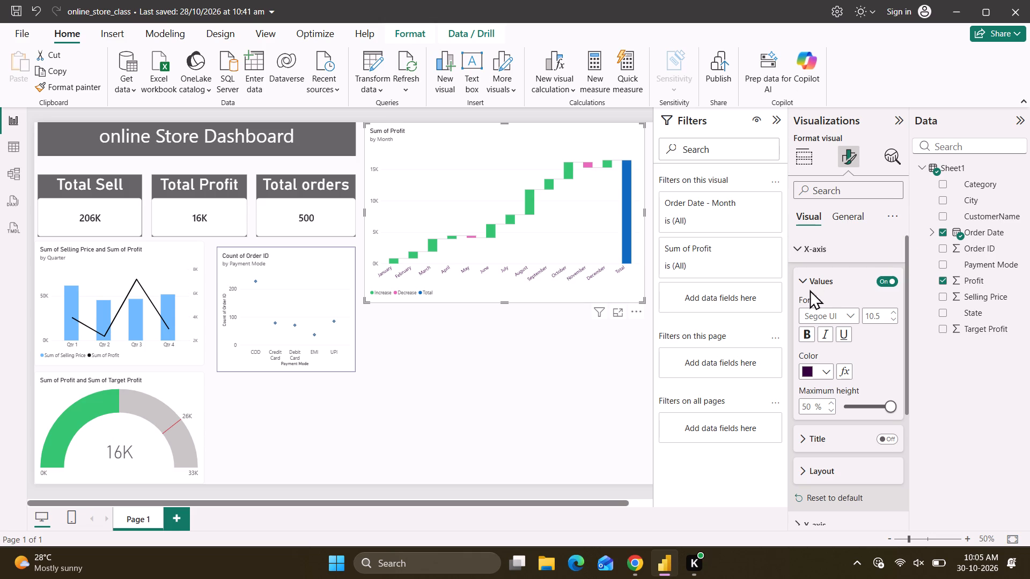
pyautogui.click(820, 244)
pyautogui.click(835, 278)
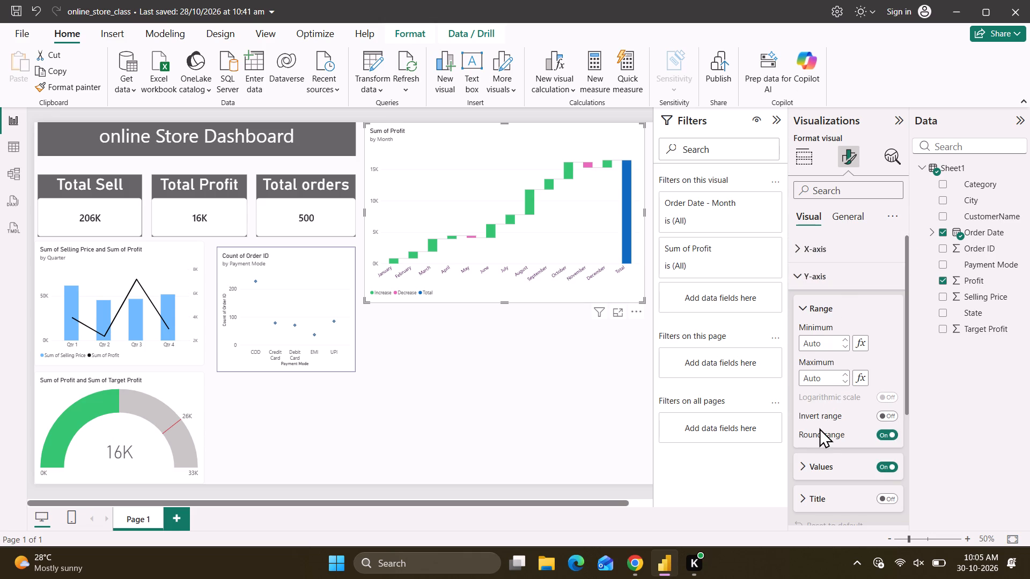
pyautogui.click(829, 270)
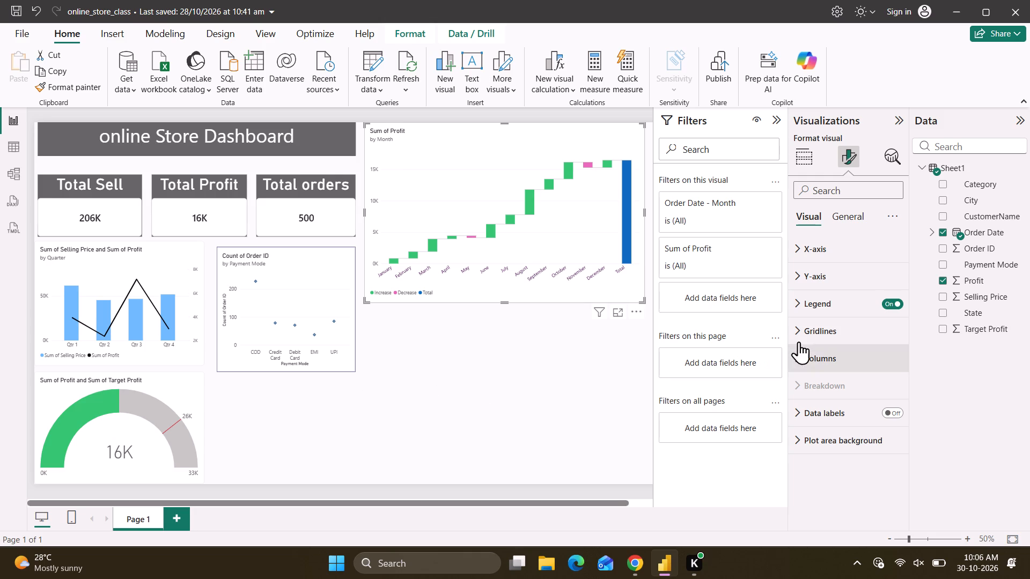
# Set the waterfall chart's legend position to Top center.
pyautogui.click(836, 305)
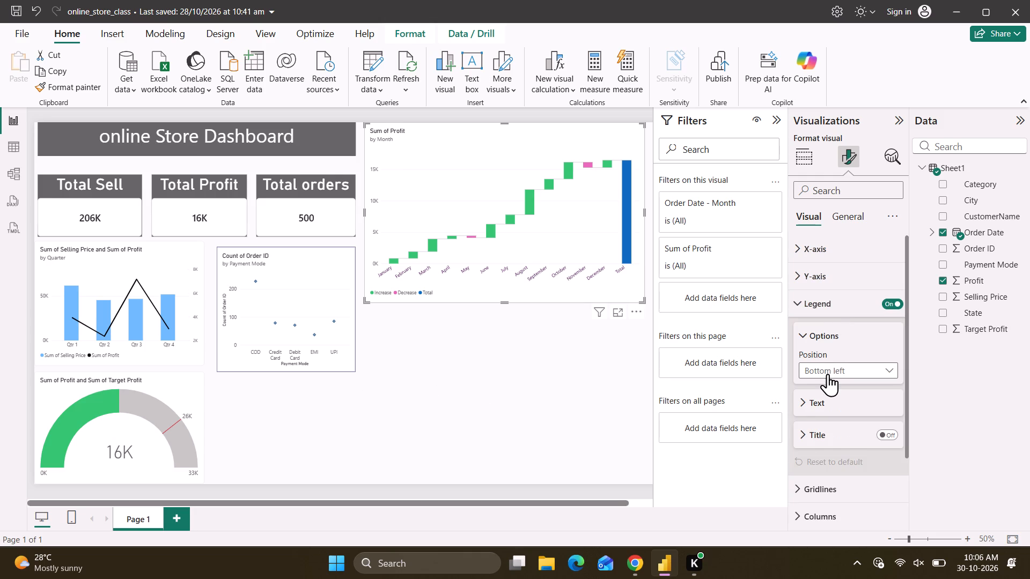
pyautogui.click(828, 374)
pyautogui.click(828, 391)
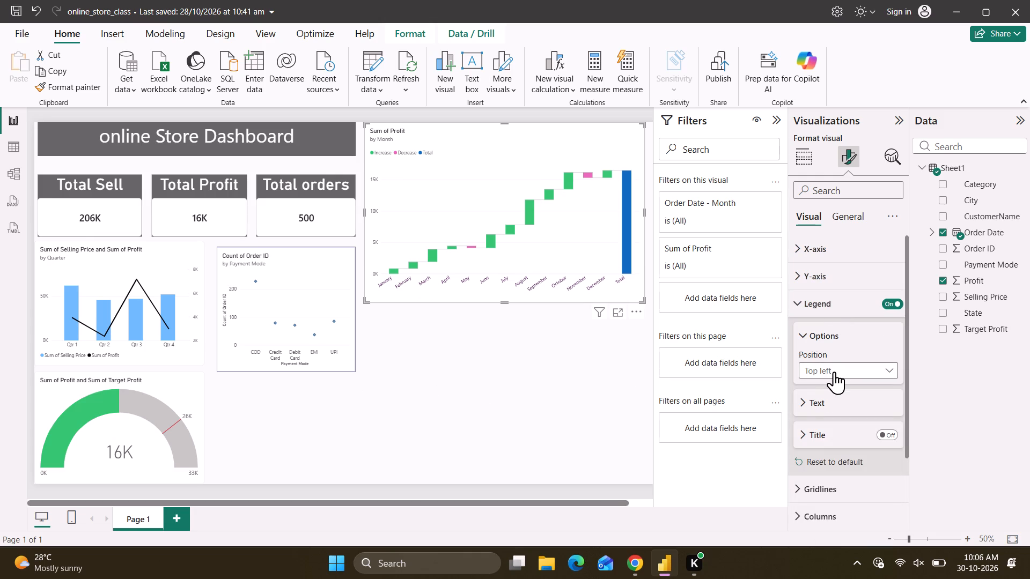
pyautogui.click(834, 372)
pyautogui.click(835, 406)
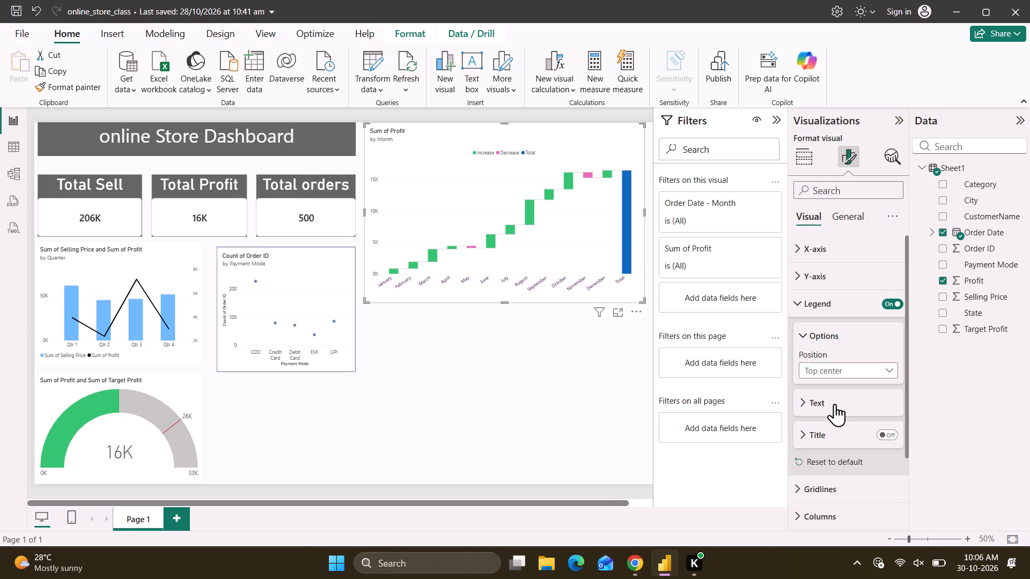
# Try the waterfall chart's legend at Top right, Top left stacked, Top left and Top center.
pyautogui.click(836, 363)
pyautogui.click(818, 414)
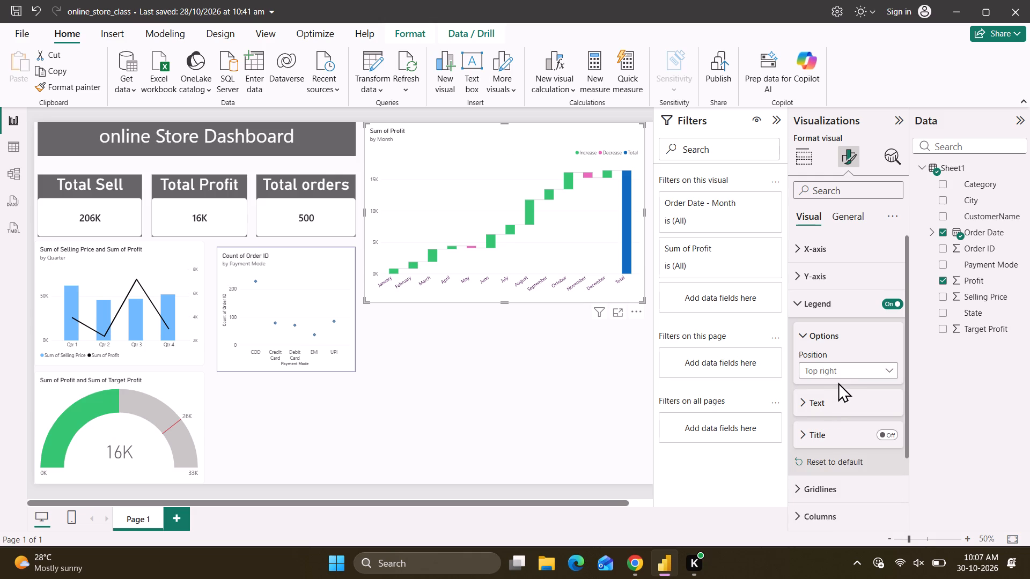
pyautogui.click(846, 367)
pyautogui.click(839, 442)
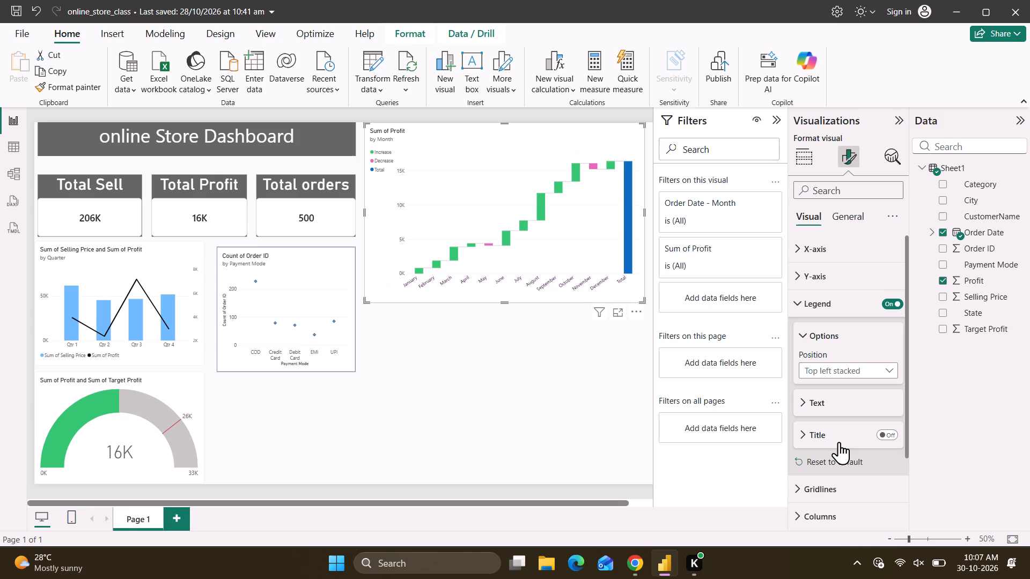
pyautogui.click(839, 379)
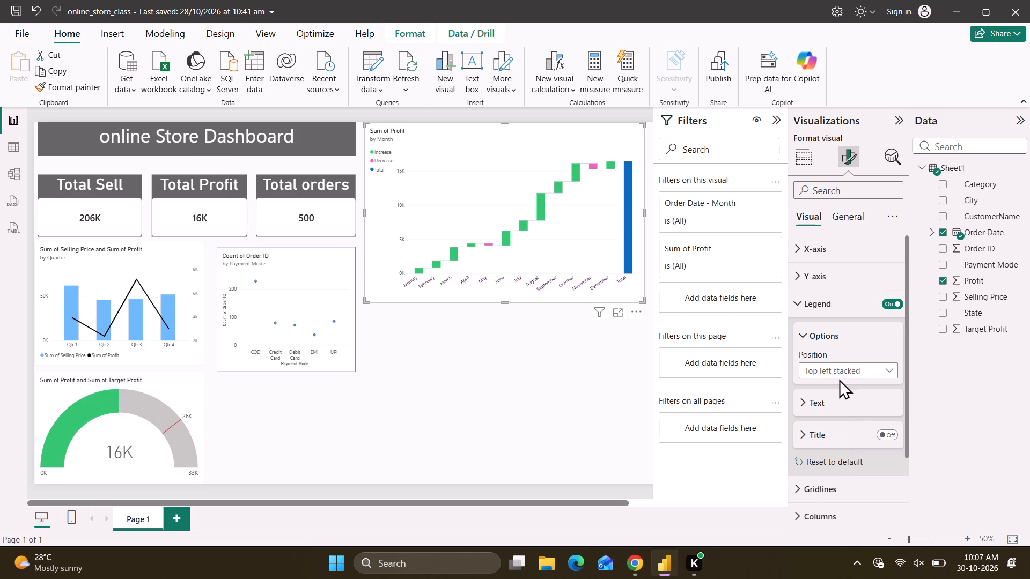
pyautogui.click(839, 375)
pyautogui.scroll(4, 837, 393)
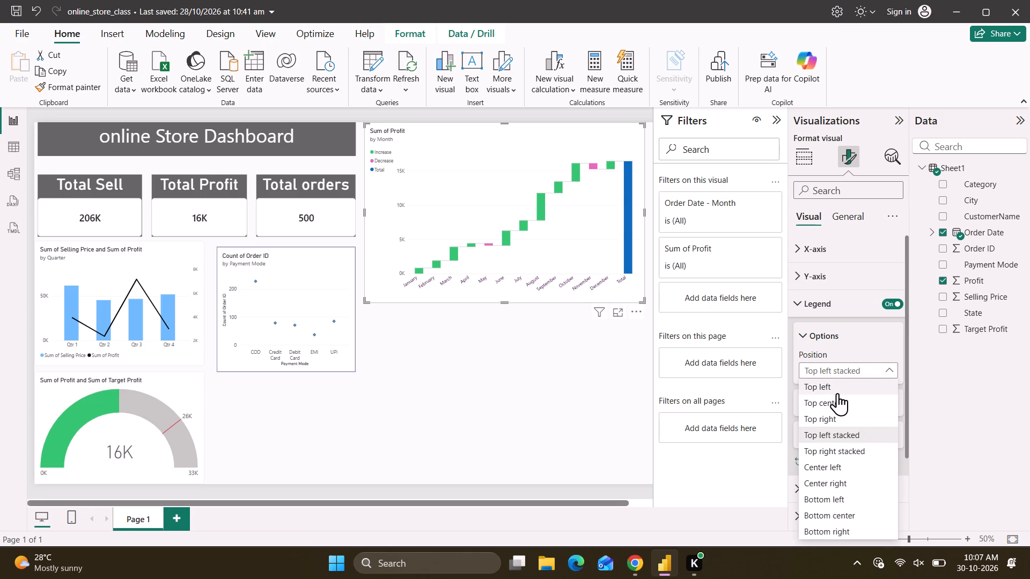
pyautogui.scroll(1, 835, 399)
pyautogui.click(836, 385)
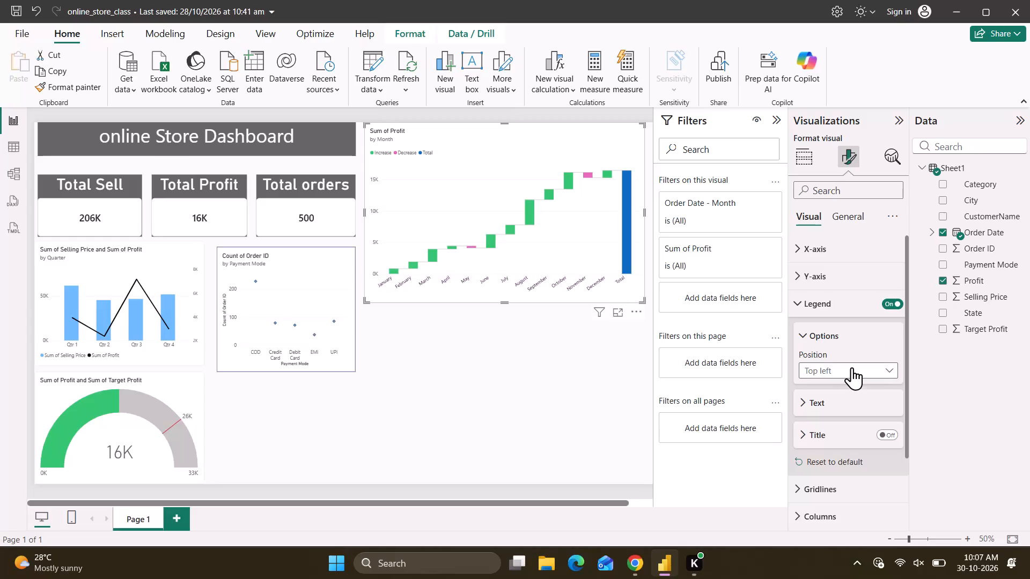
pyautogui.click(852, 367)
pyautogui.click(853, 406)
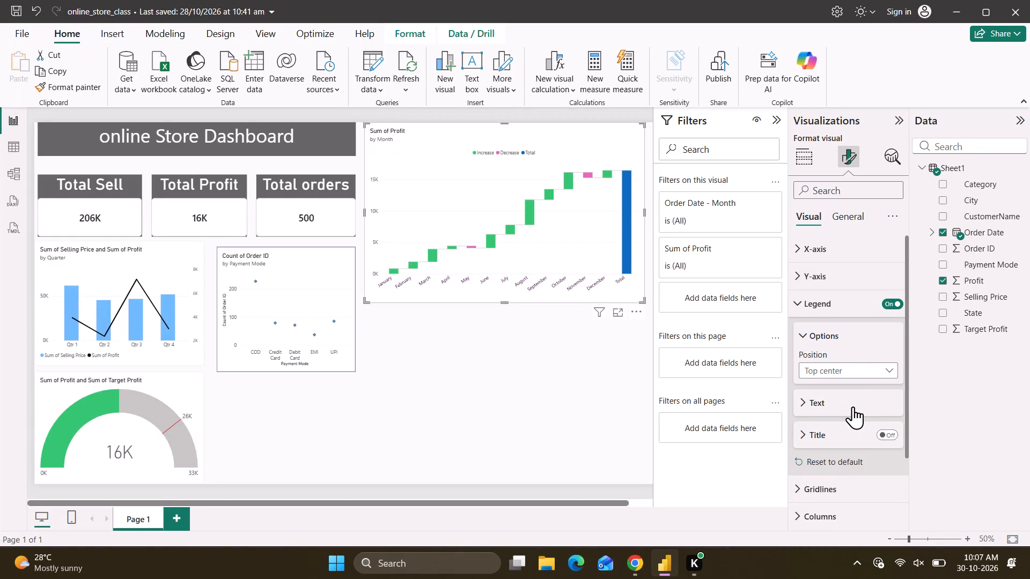
# Set the waterfall chart's legend position to Top right.
pyautogui.click(857, 363)
pyautogui.click(842, 415)
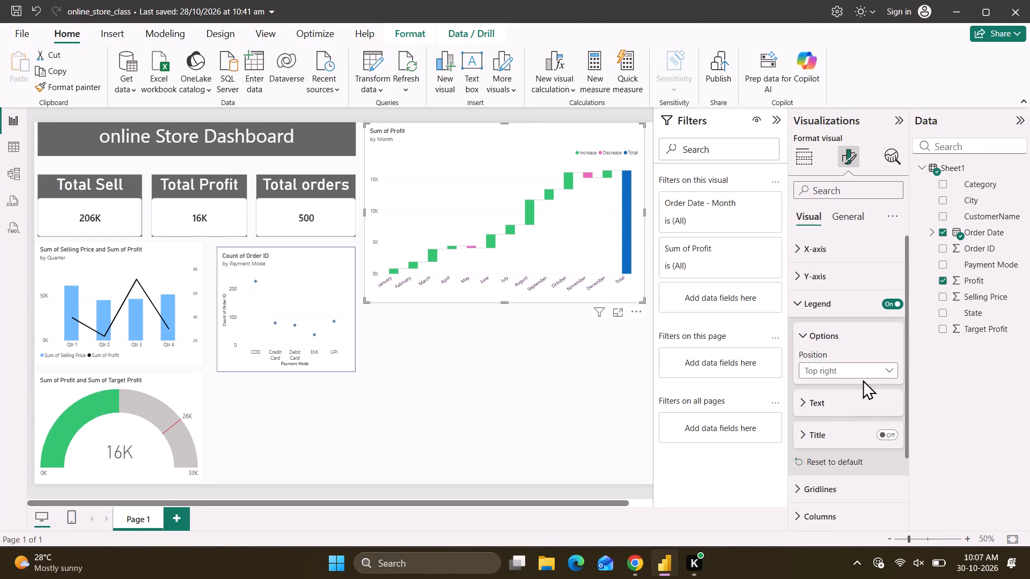
pyautogui.click(860, 368)
pyautogui.scroll(-1, 857, 463)
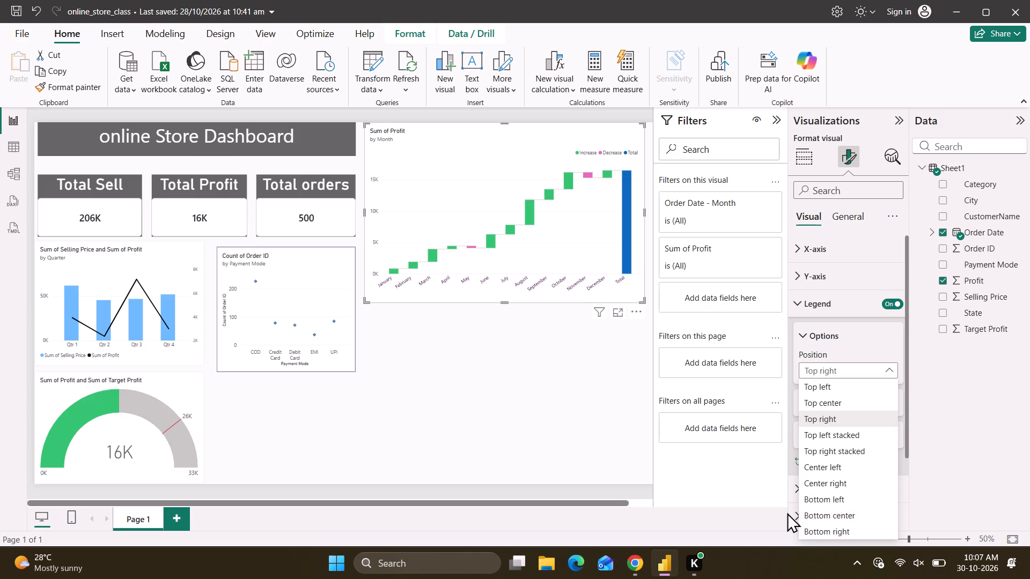
pyautogui.click(736, 488)
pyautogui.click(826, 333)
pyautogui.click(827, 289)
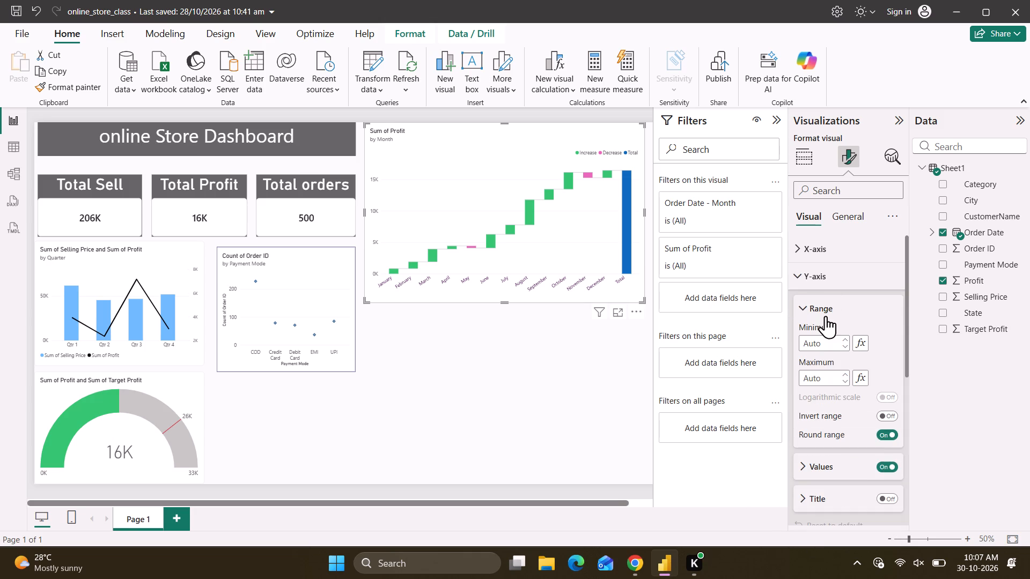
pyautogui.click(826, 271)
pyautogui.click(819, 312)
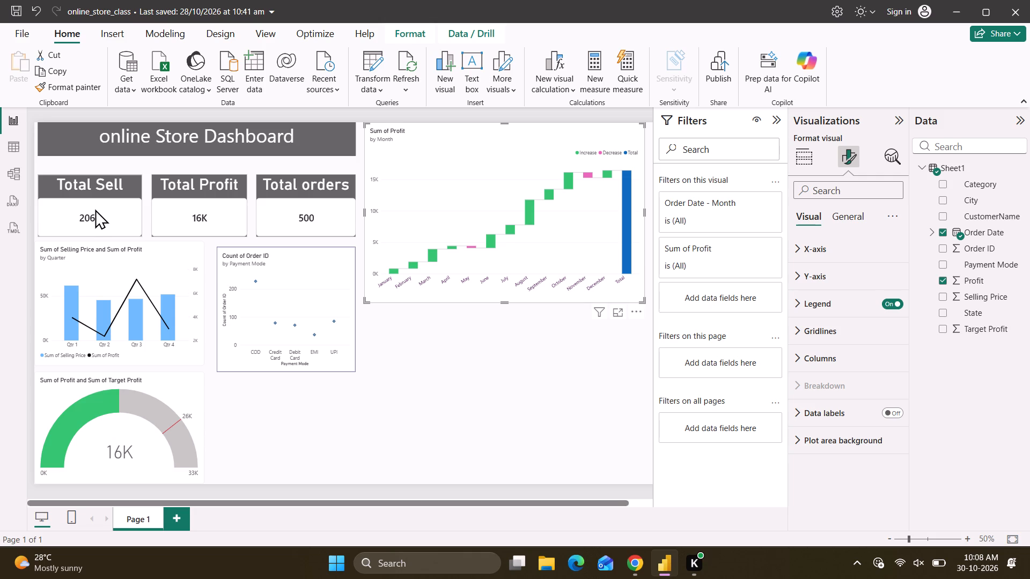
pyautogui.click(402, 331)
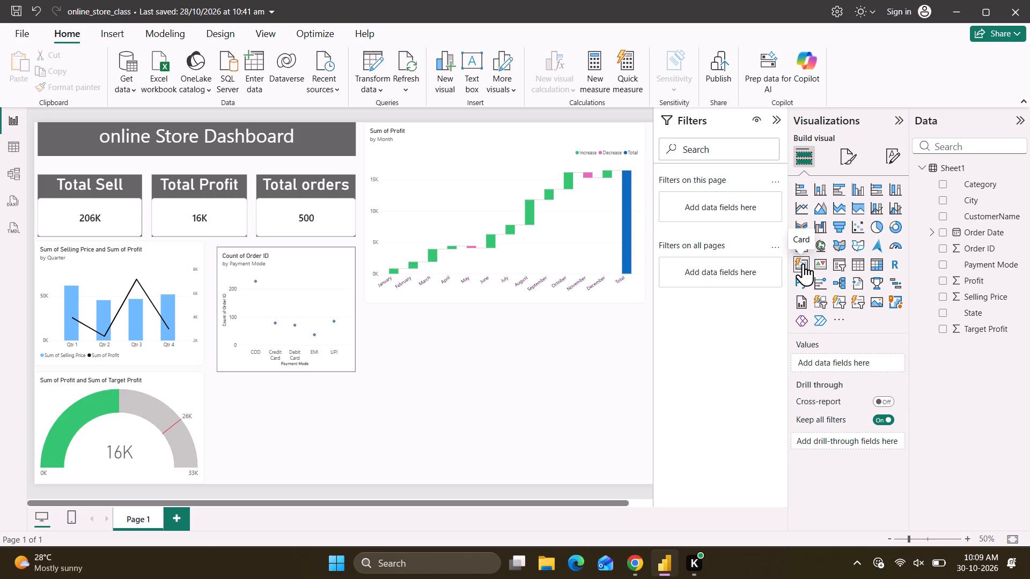
# Select the Total Sell card and examine its data fields and its general title formatting.
pyautogui.click(116, 216)
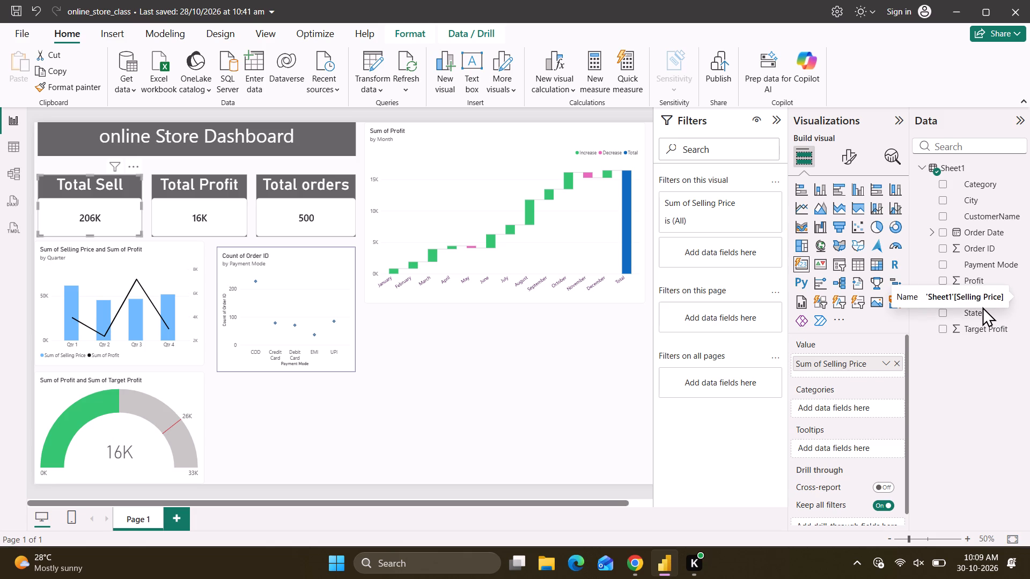
pyautogui.scroll(-3, 854, 402)
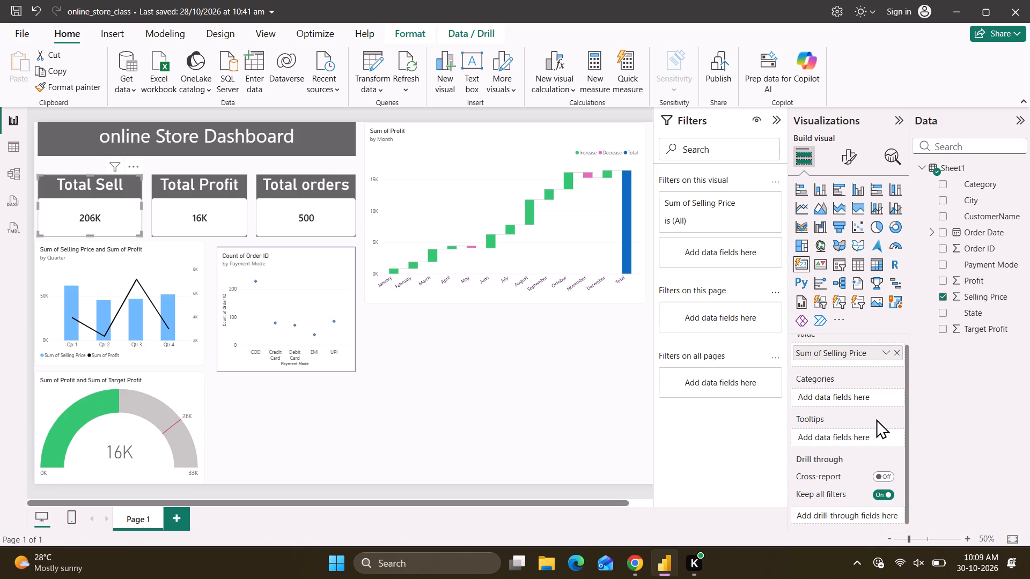
pyautogui.scroll(-3, 876, 419)
pyautogui.scroll(4, 876, 419)
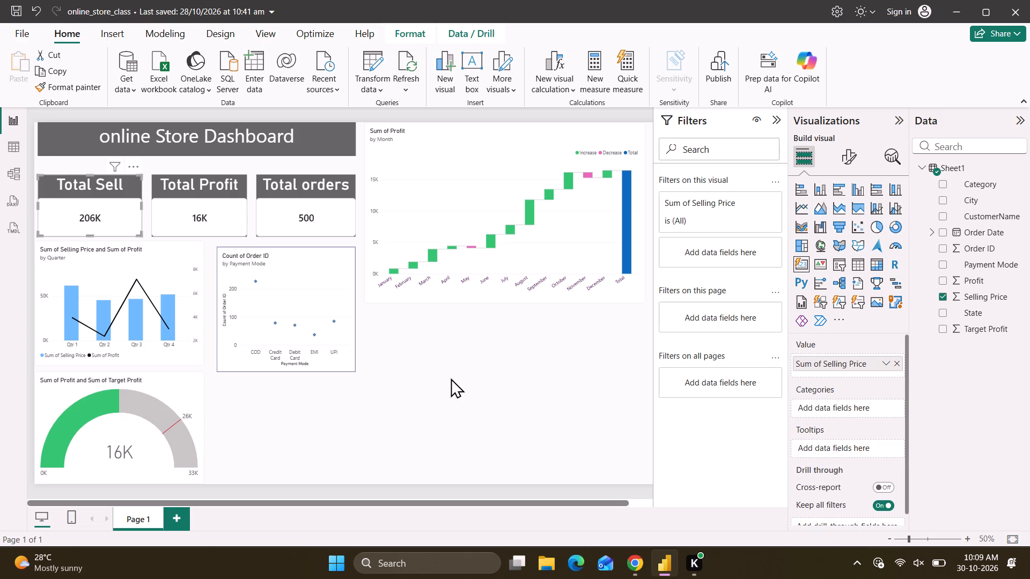
pyautogui.click(844, 161)
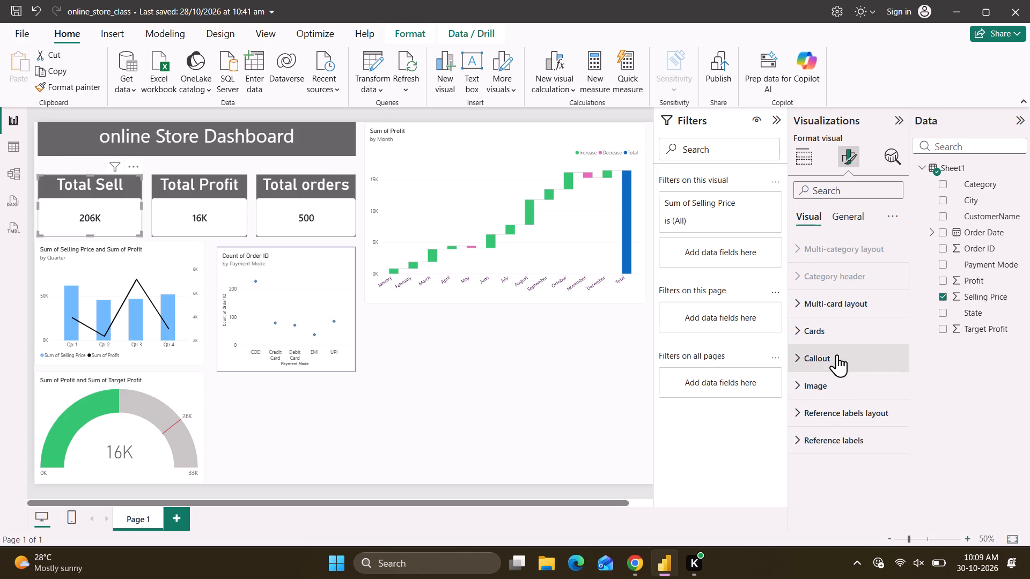
pyautogui.click(855, 224)
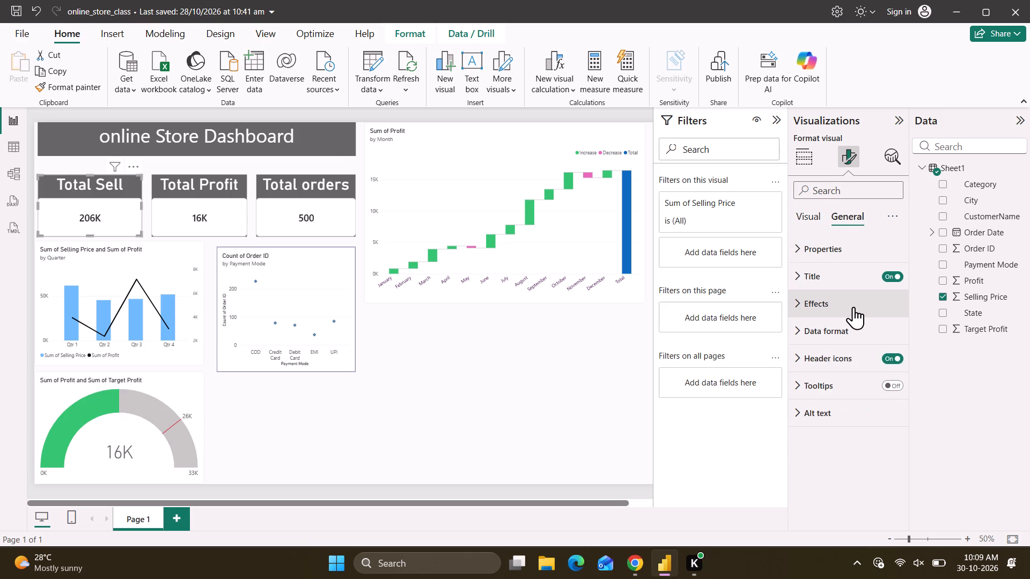
pyautogui.click(854, 307)
pyautogui.click(854, 307)
pyautogui.click(850, 286)
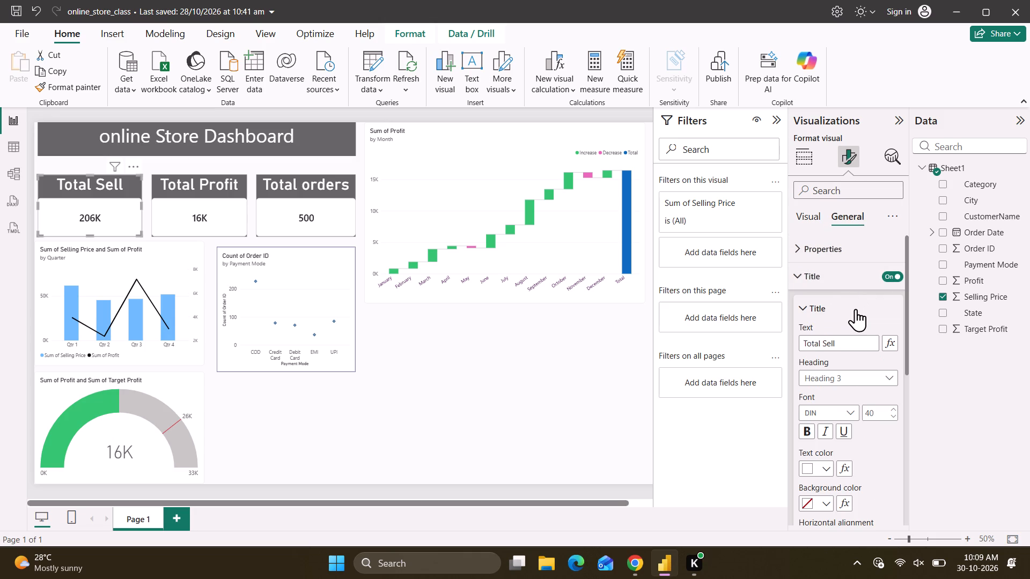
pyautogui.click(830, 307)
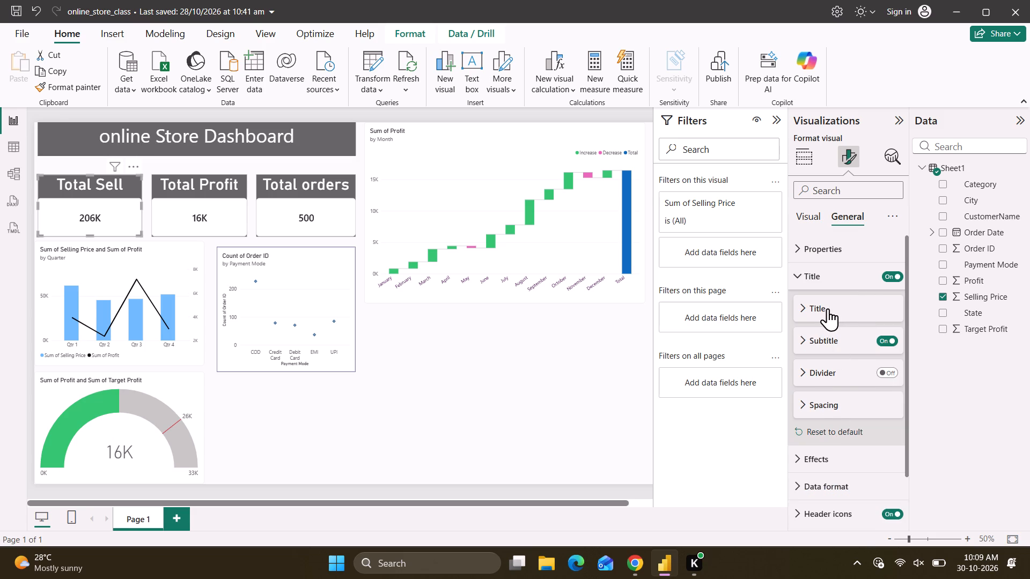
# Examine the Total Sell card's visual formatting, covering the multi-card layout, cards and callout settings.
pyautogui.click(804, 214)
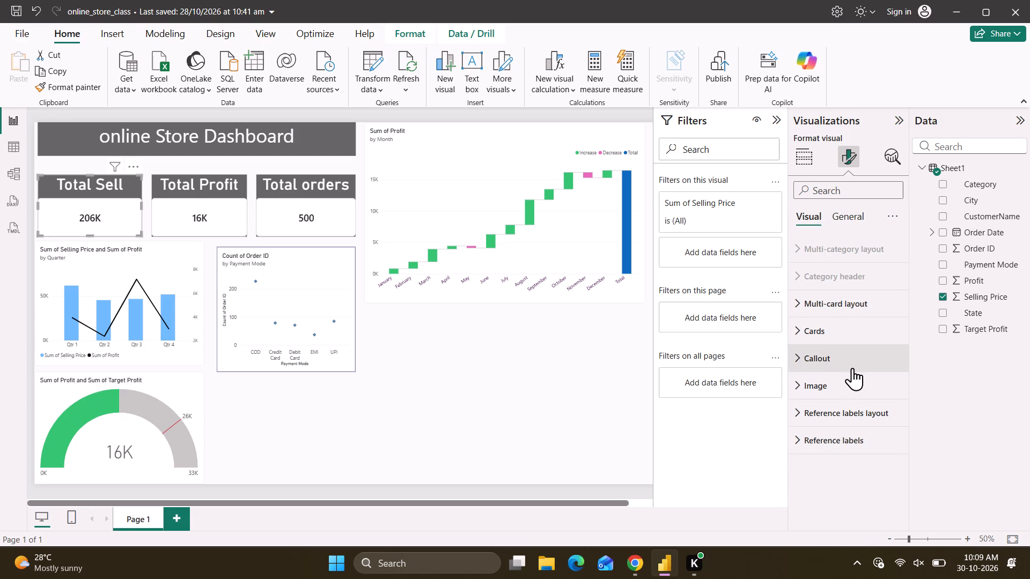
pyautogui.click(847, 330)
pyautogui.click(847, 330)
pyautogui.click(855, 316)
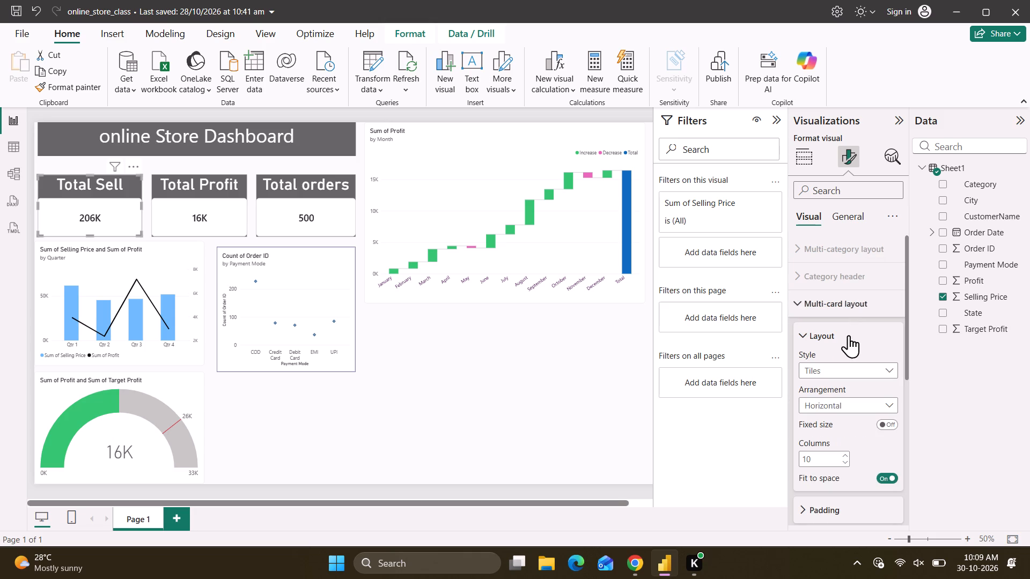
pyautogui.click(853, 309)
pyautogui.click(849, 320)
pyautogui.scroll(-4, 850, 345)
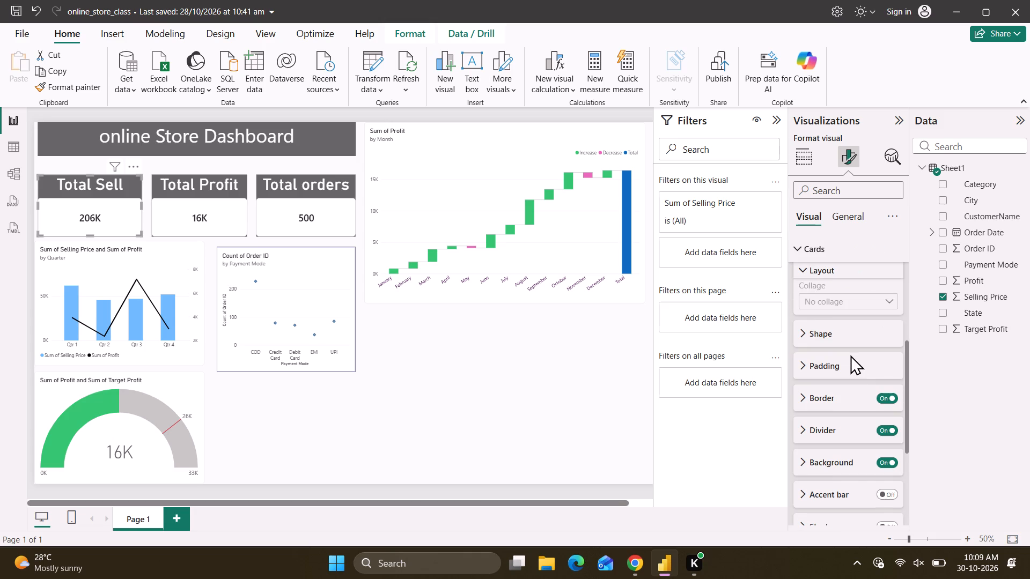
pyautogui.scroll(-2, 850, 395)
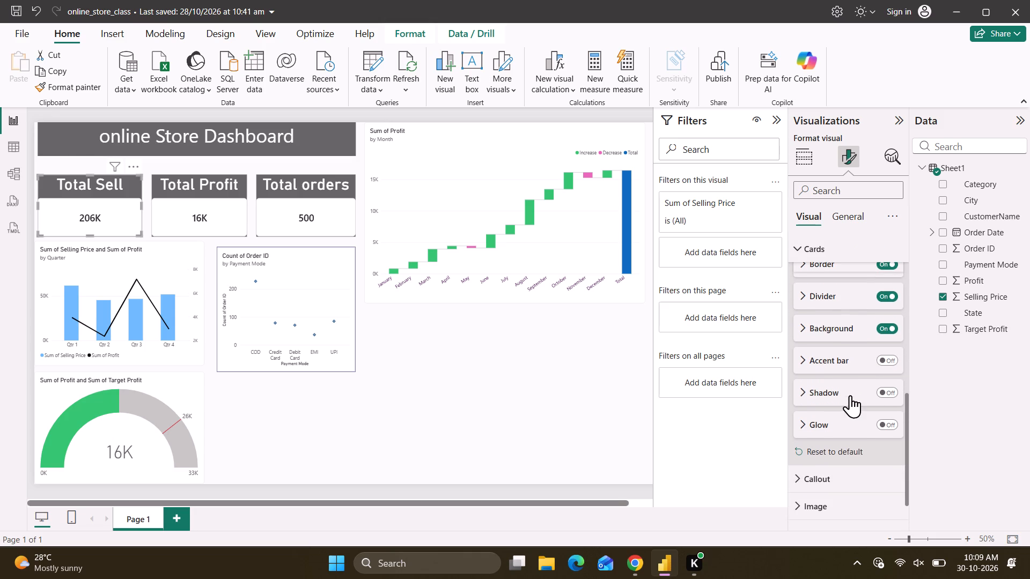
pyautogui.click(834, 477)
pyautogui.scroll(-2, 837, 472)
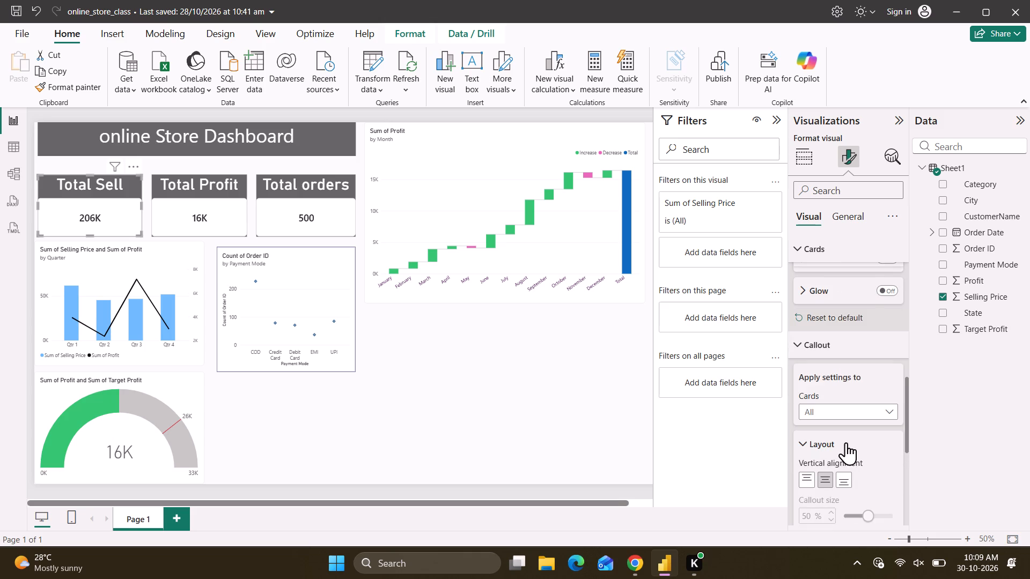
pyautogui.scroll(-5, 846, 442)
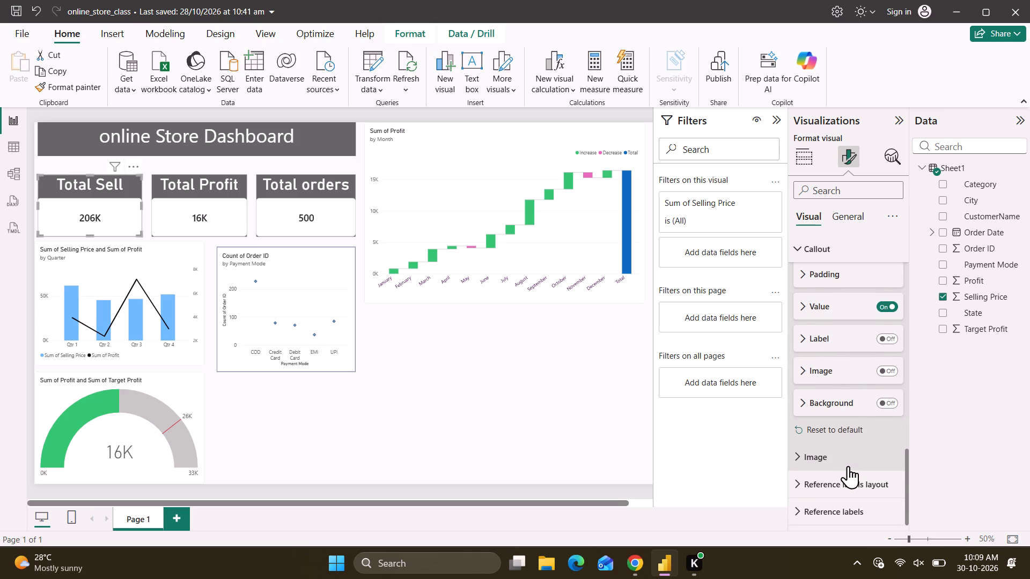
pyautogui.scroll(-2, 848, 466)
# Open the title text settings of the Total Sell card.
pyautogui.click(850, 218)
pyautogui.scroll(-2, 889, 368)
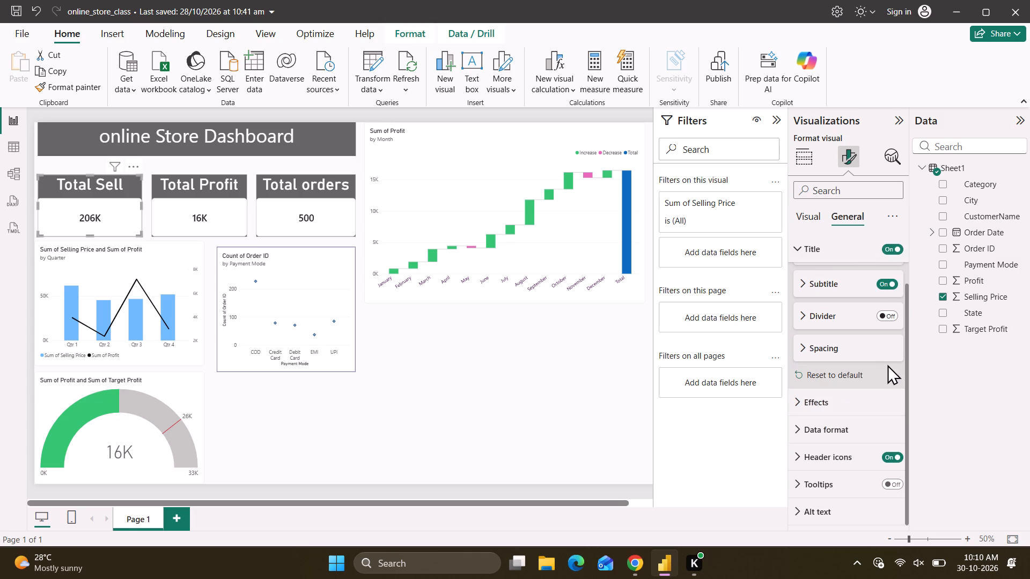
pyautogui.scroll(-1, 875, 377)
pyautogui.scroll(1, 846, 340)
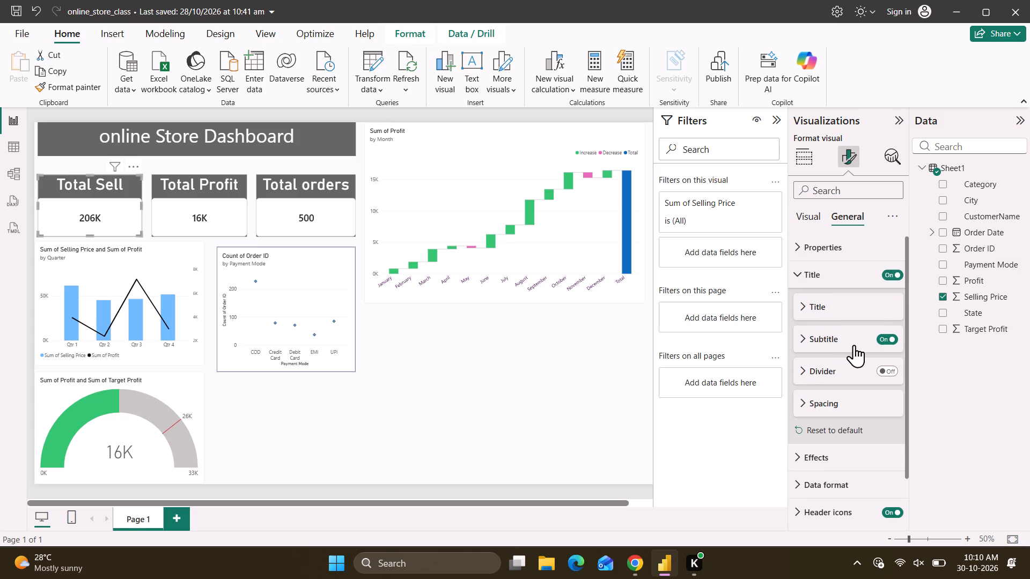
pyautogui.click(851, 307)
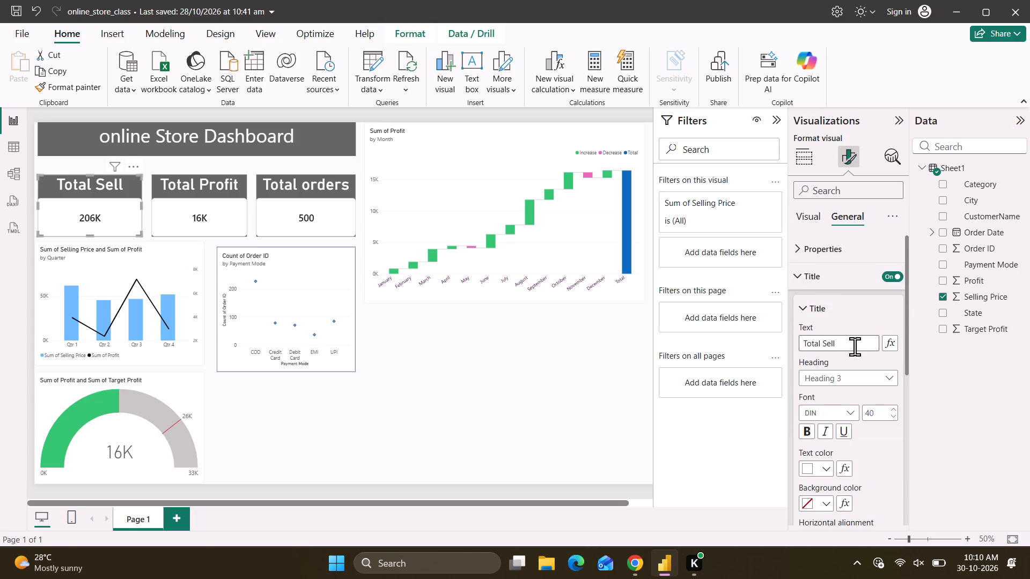
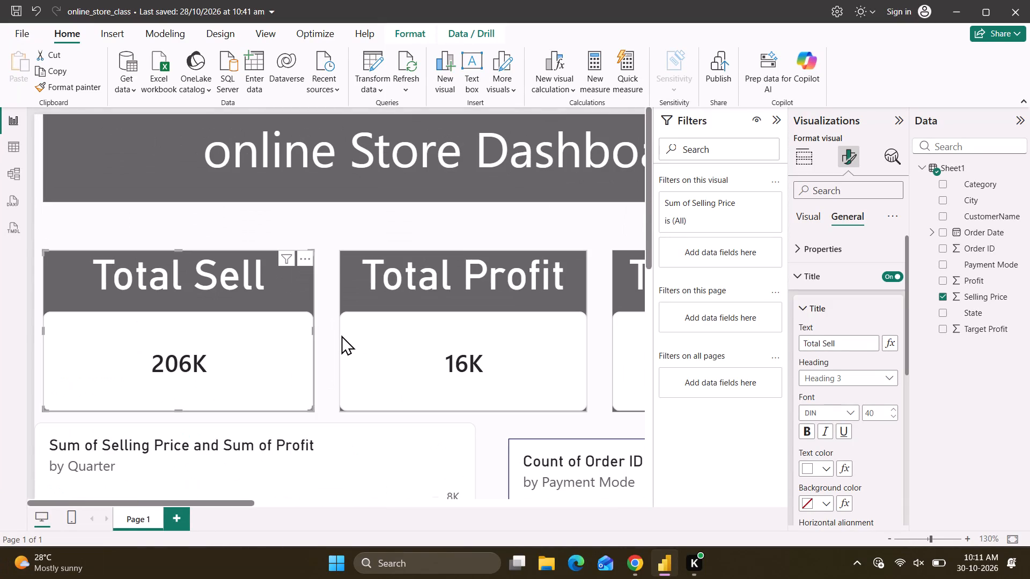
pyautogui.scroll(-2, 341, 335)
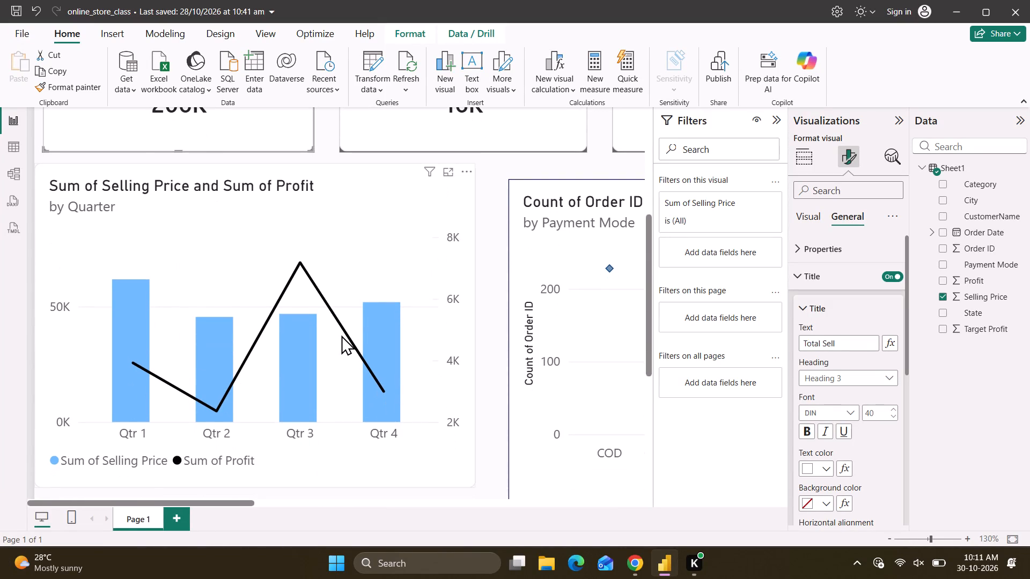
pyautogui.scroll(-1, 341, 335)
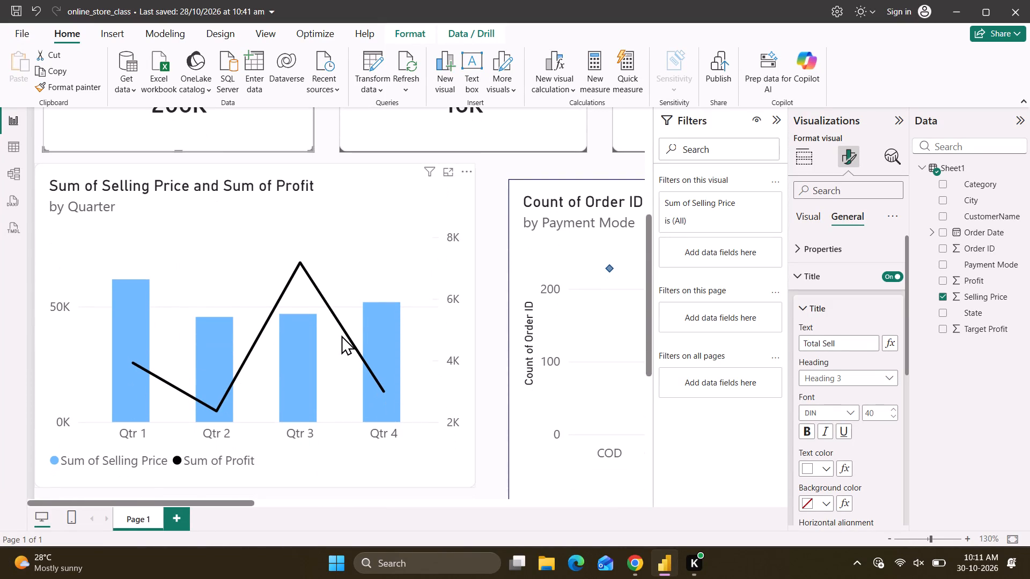
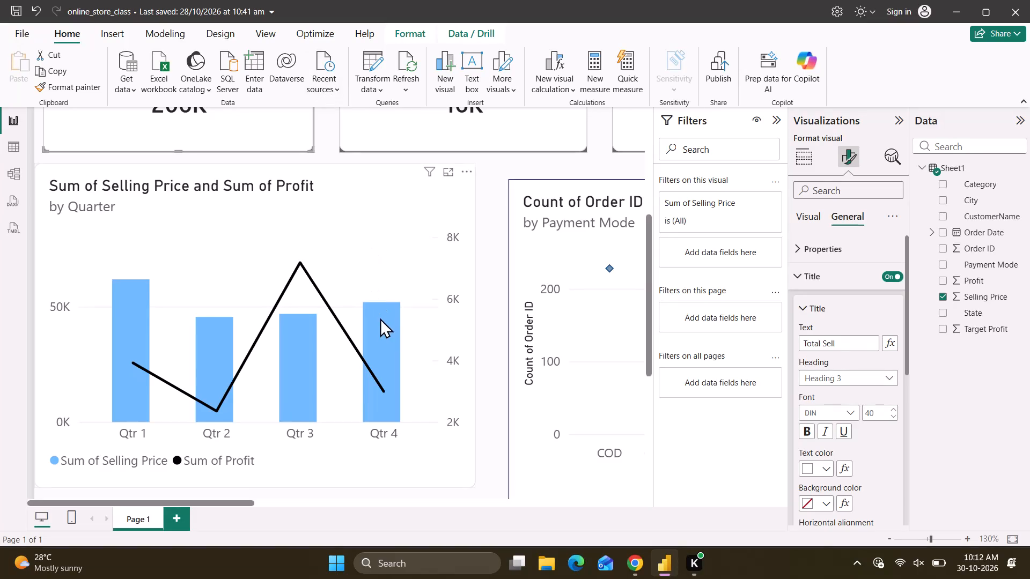
# Turn on line markers for all categories in the quarterly Sum of Selling Price and Sum of Profit combo chart.
pyautogui.click(380, 240)
pyautogui.click(804, 227)
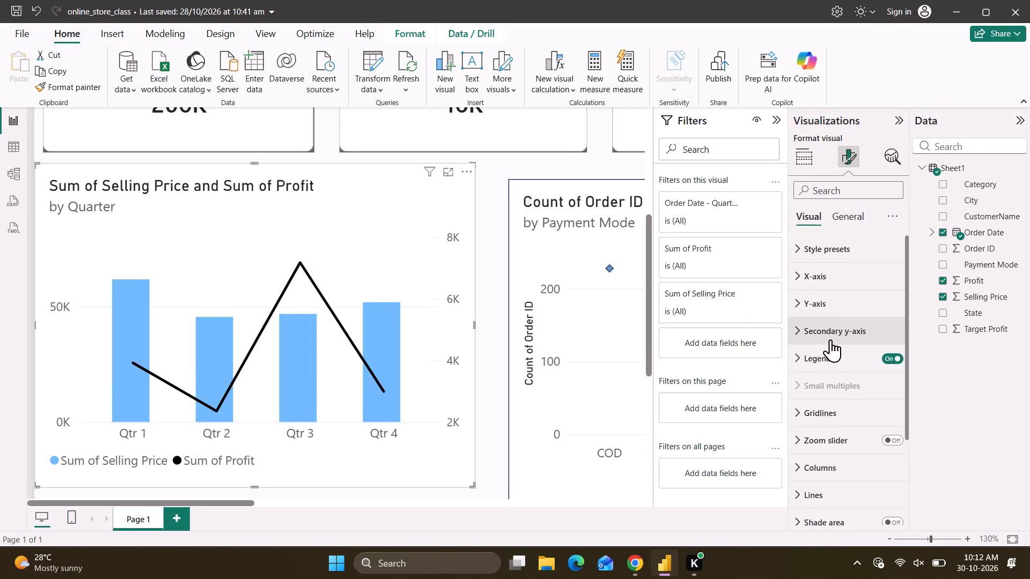
pyautogui.scroll(-1, 830, 339)
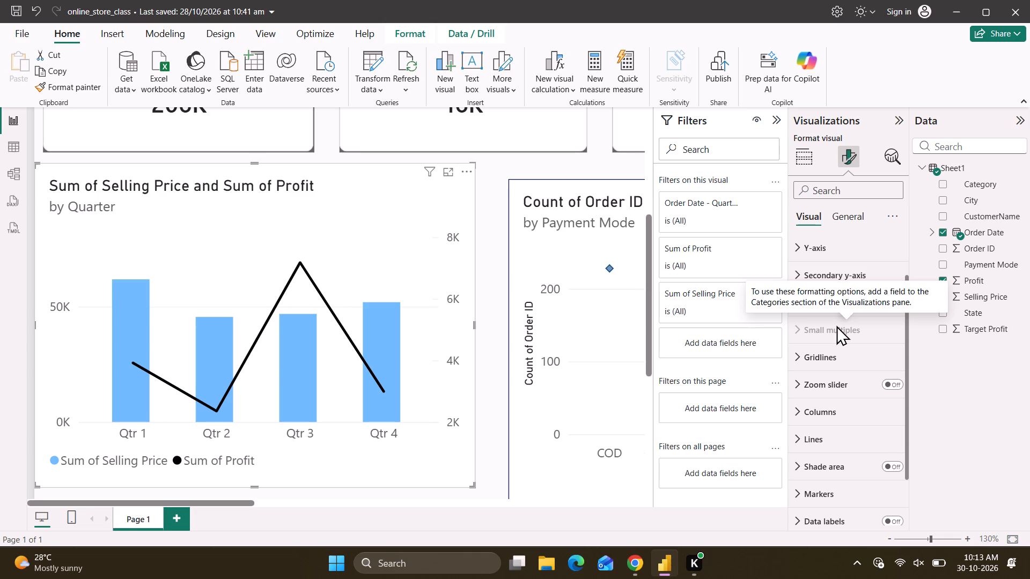
pyautogui.scroll(-1, 827, 473)
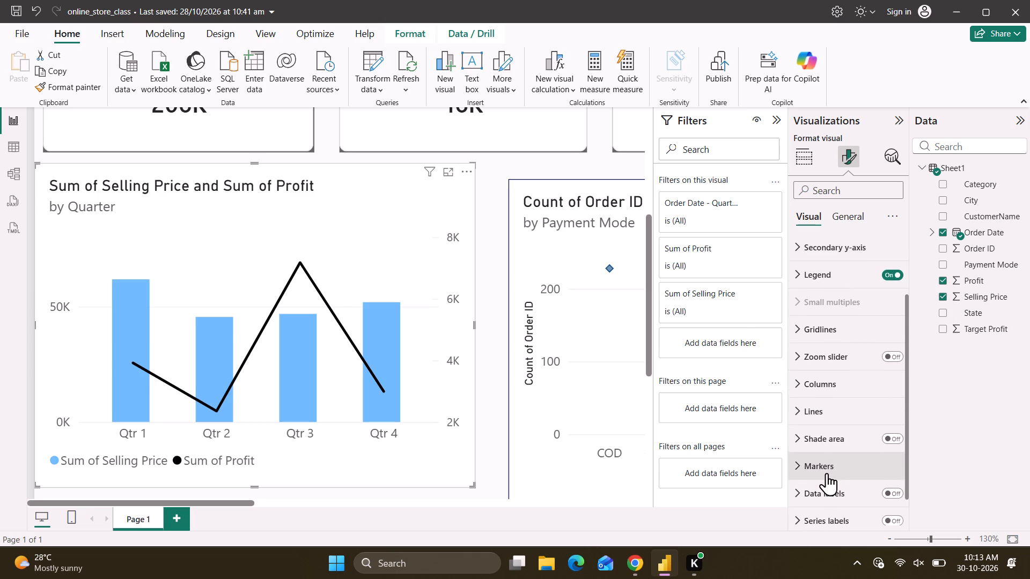
pyautogui.scroll(-2, 827, 473)
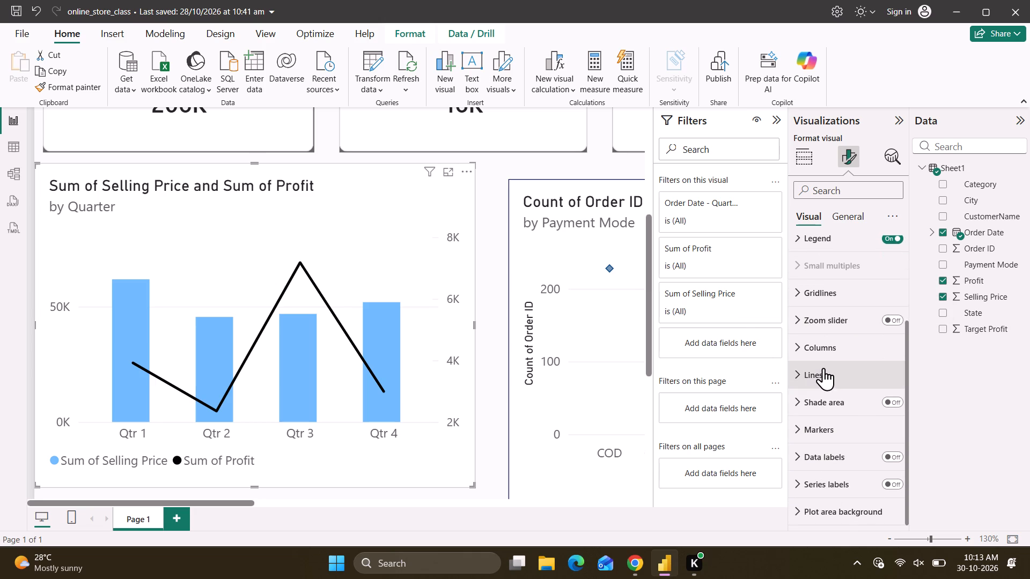
pyautogui.click(823, 375)
pyautogui.scroll(-1, 849, 487)
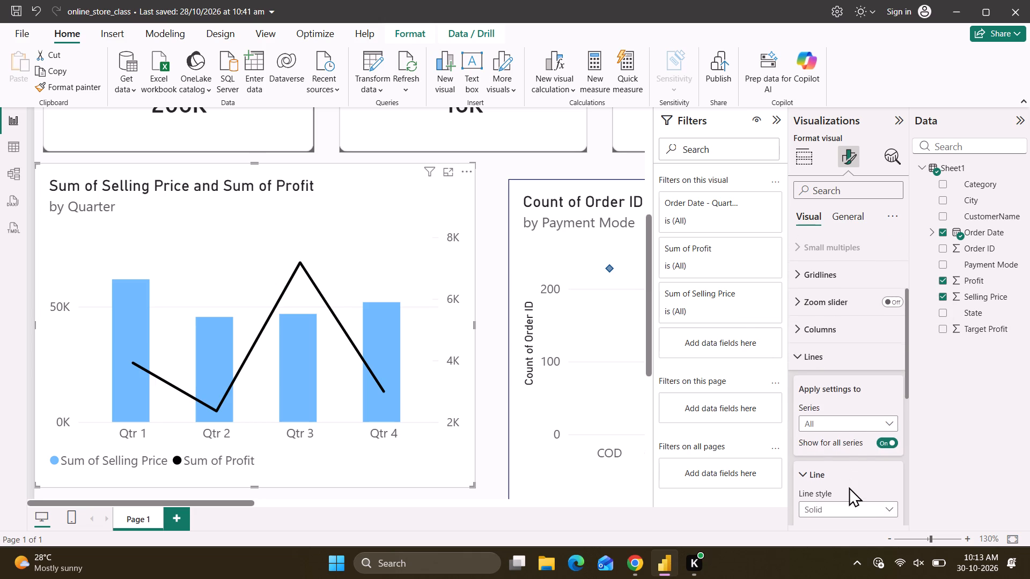
pyautogui.click(842, 328)
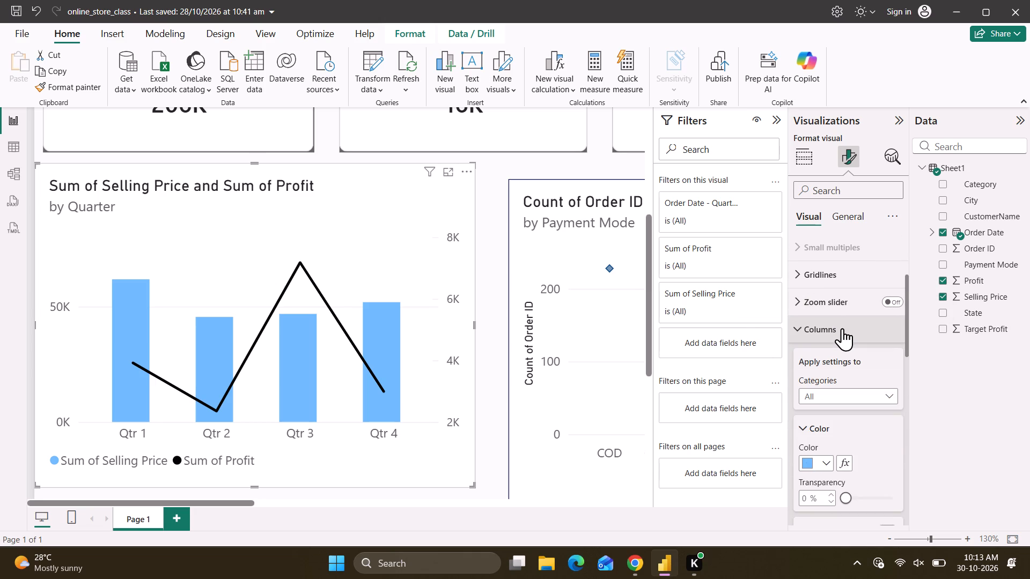
pyautogui.scroll(-5, 842, 328)
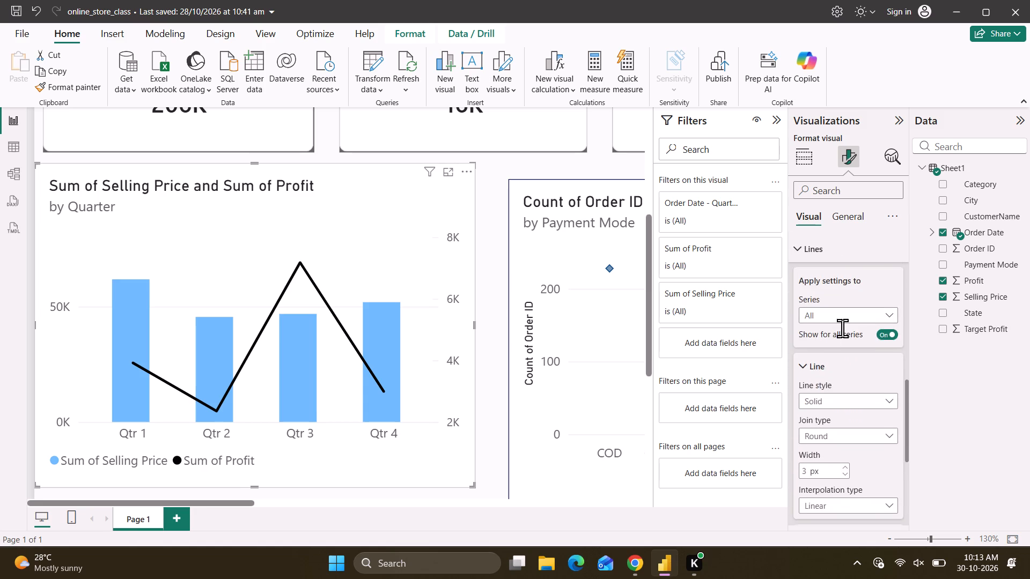
pyautogui.scroll(-4, 842, 328)
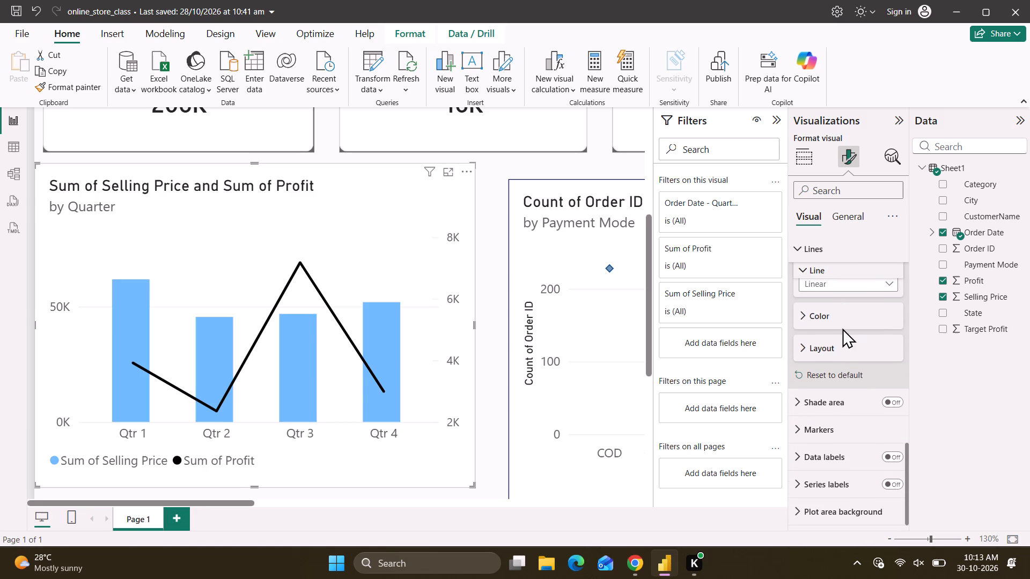
pyautogui.scroll(-1, 842, 328)
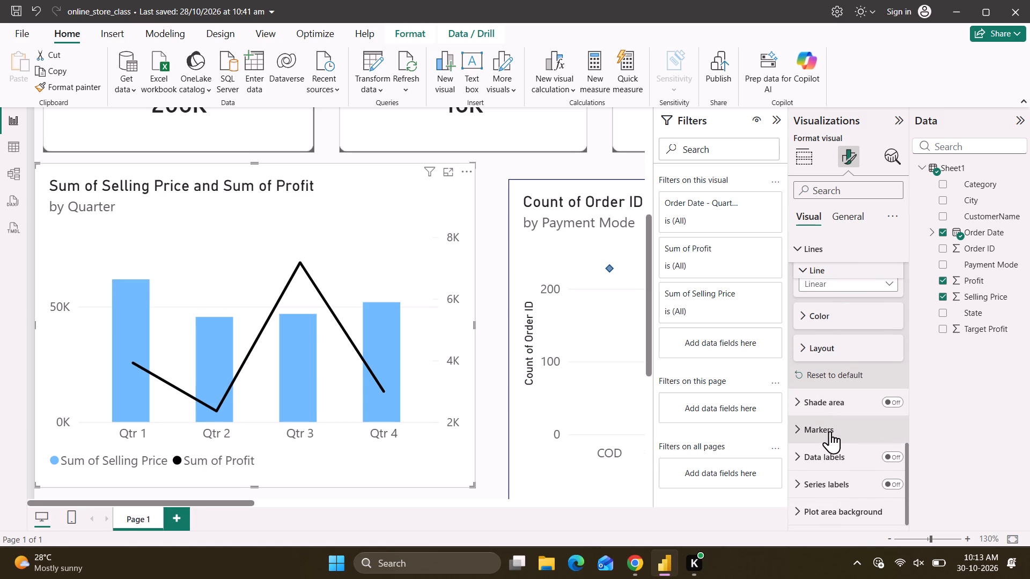
pyautogui.click(830, 431)
pyautogui.scroll(-1, 855, 488)
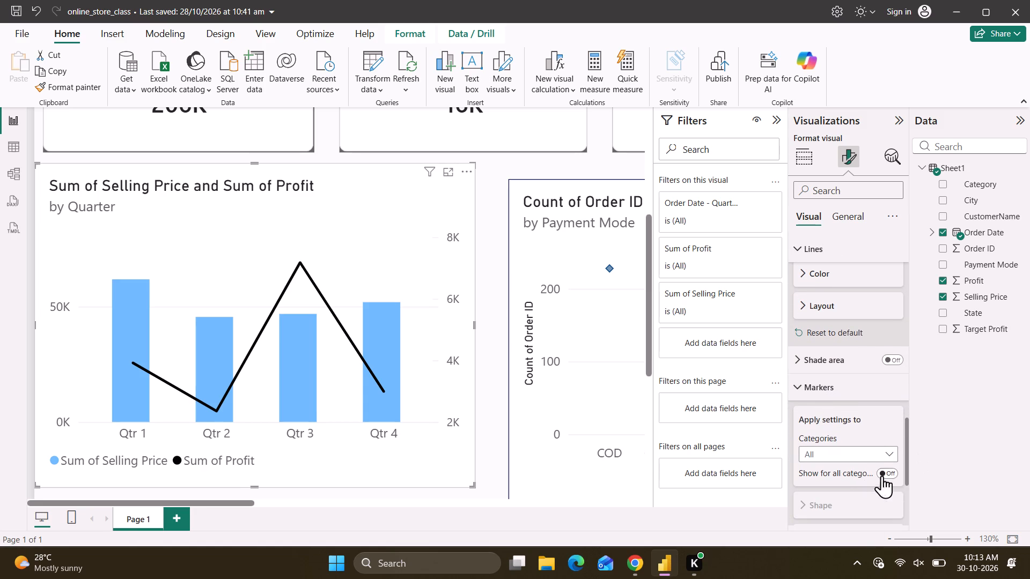
pyautogui.click(891, 475)
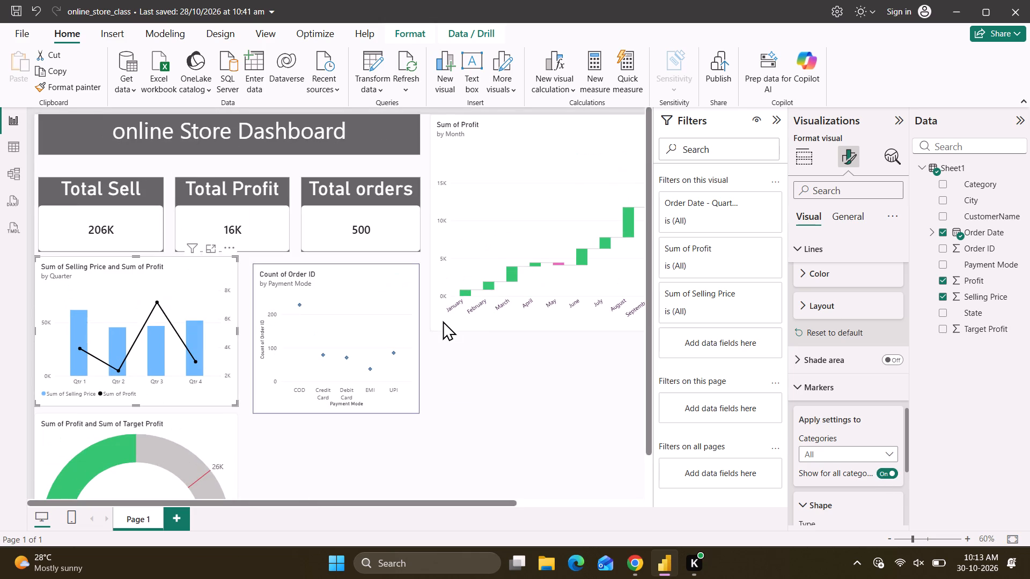
# Look over the dashboard page, deselect the combo chart and save the report.
pyautogui.scroll(-1, 526, 373)
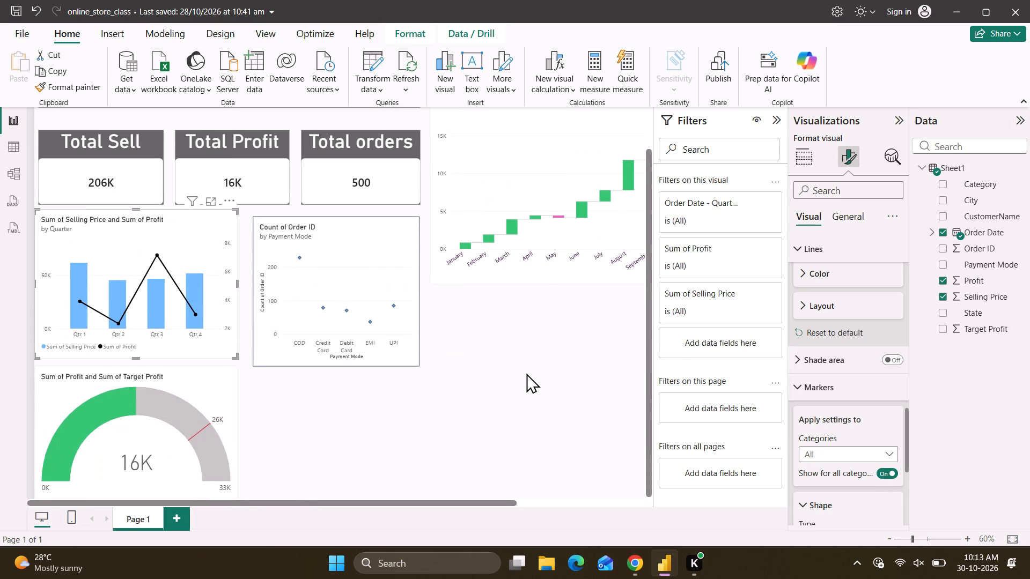
pyautogui.scroll(-1, 526, 373)
pyautogui.scroll(1, 433, 366)
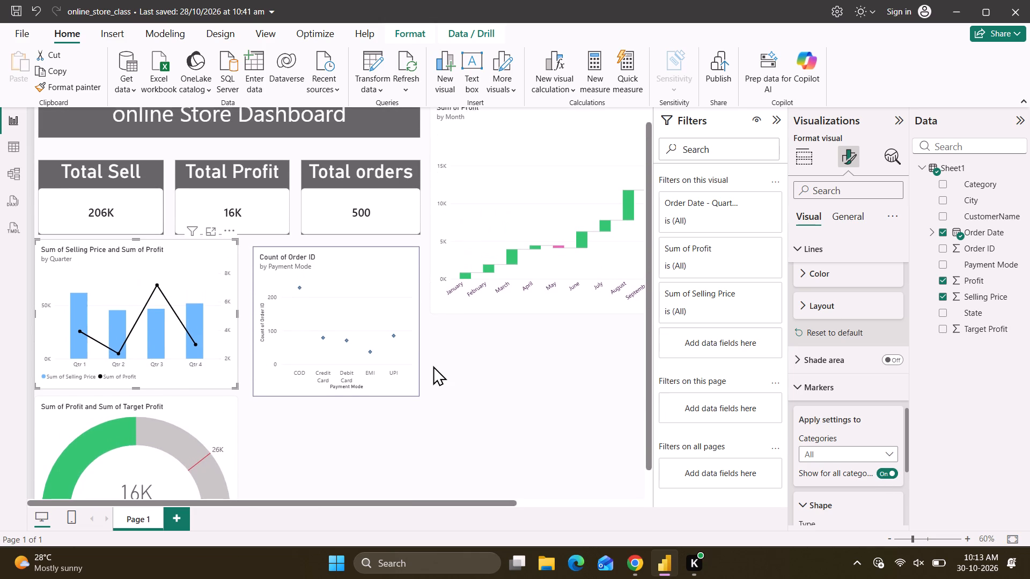
pyautogui.scroll(1, 433, 366)
pyautogui.hotkey('ctrl', 's')
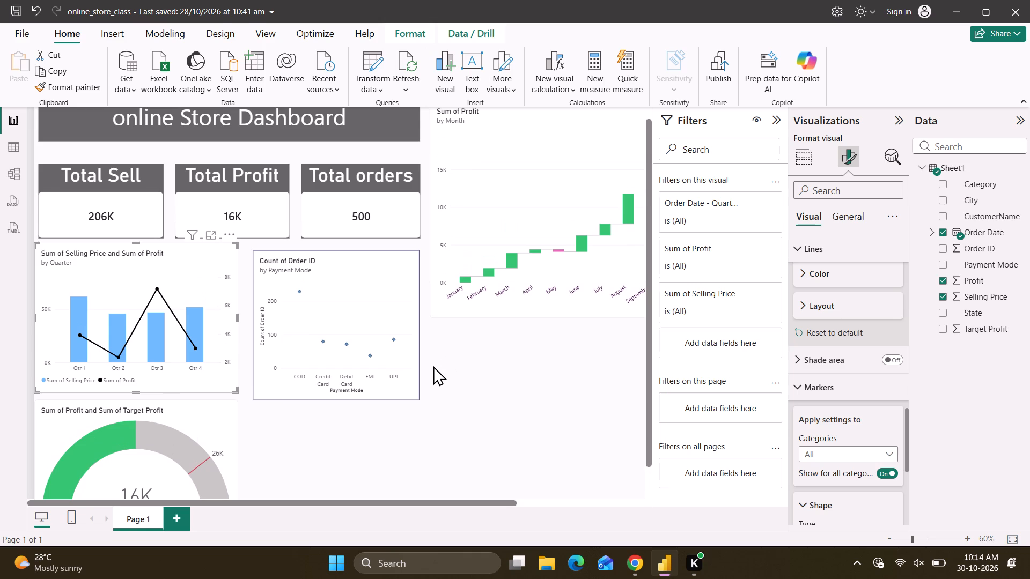
pyautogui.click(511, 449)
pyautogui.hotkey('ctrl', 's')
pyautogui.hotkey('ctrl', 's')
pyautogui.hotkey('ctrl', 's')
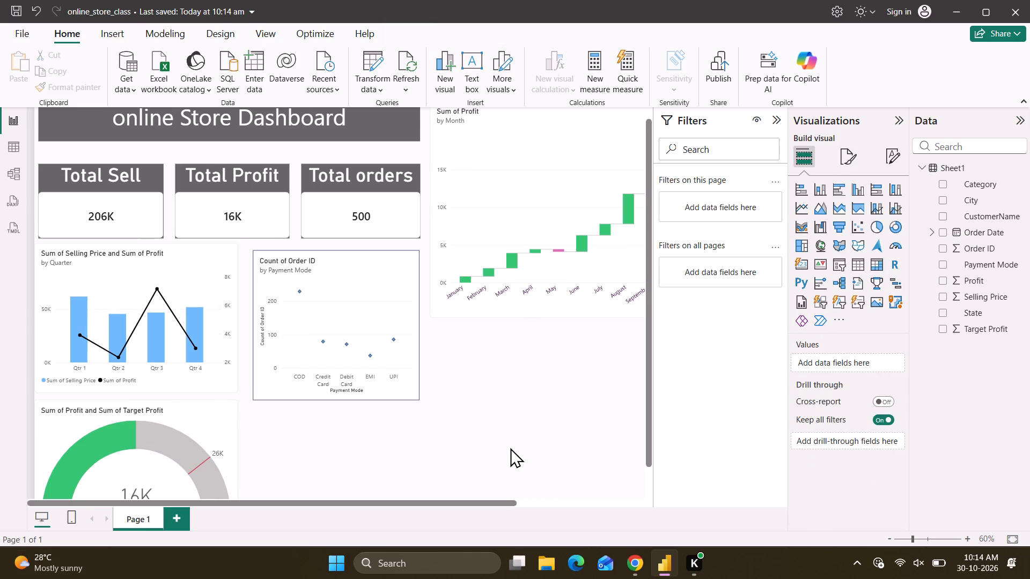
pyautogui.hotkey('ctrl', 's')
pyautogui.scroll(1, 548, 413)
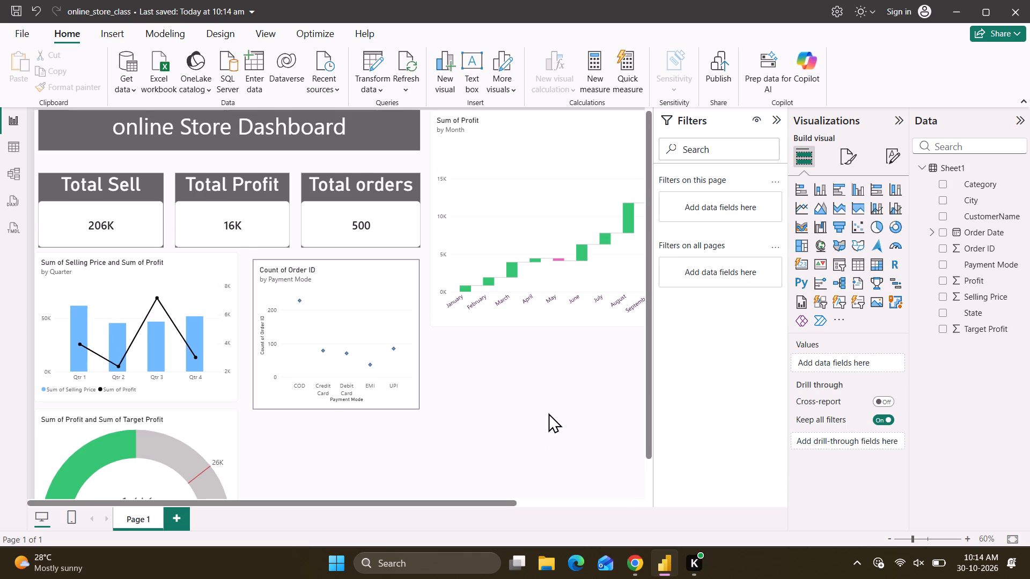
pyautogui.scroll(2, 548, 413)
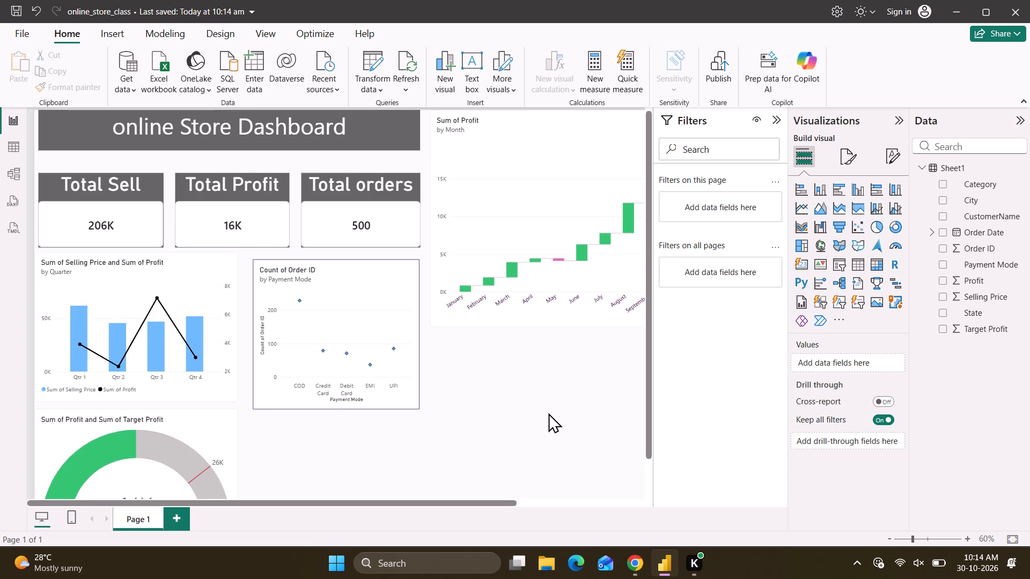
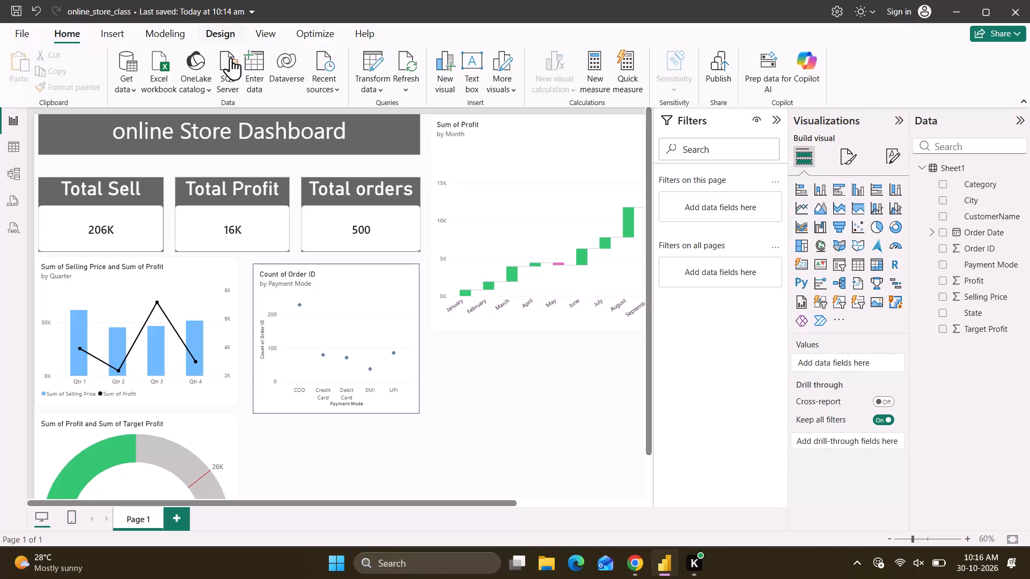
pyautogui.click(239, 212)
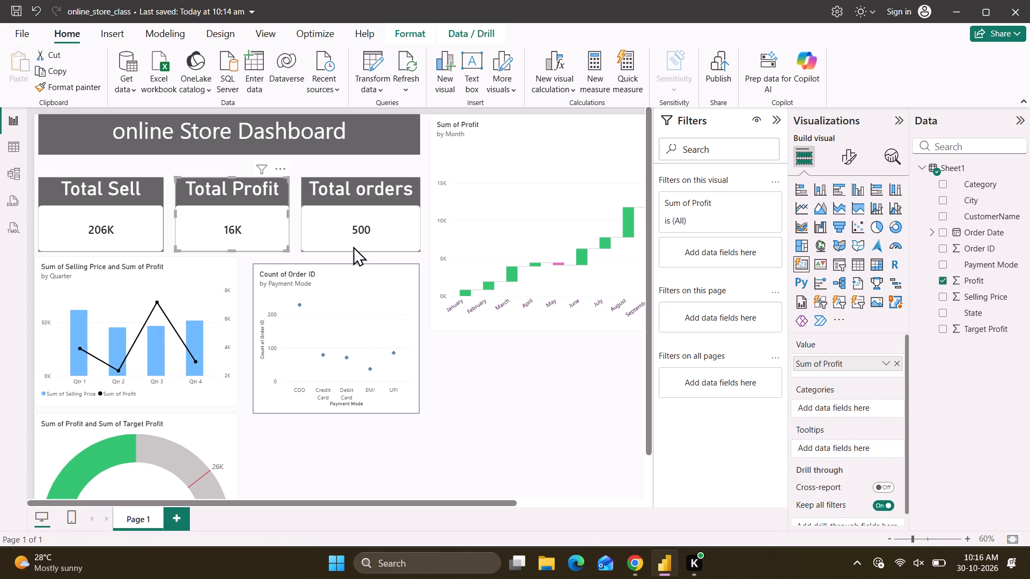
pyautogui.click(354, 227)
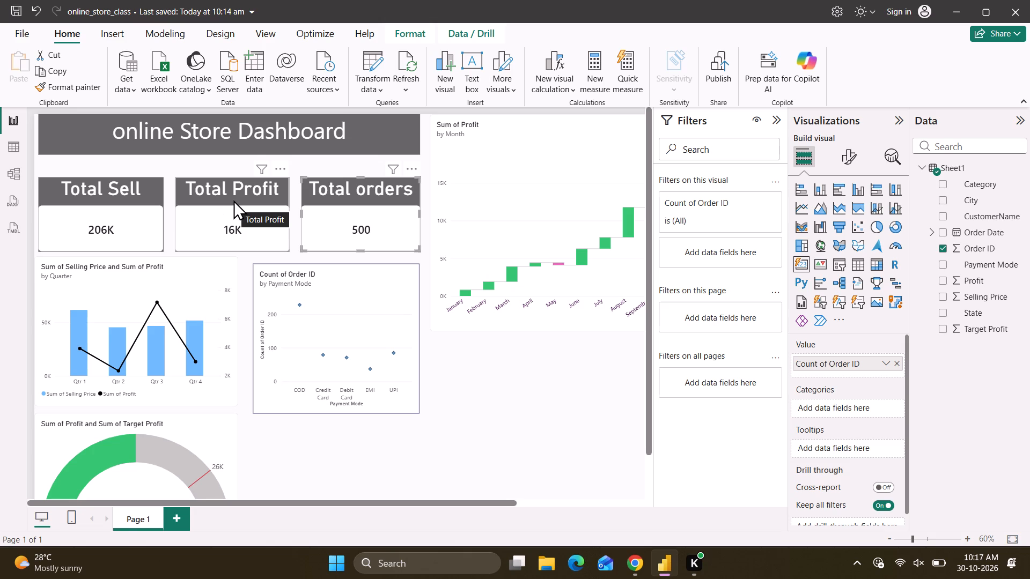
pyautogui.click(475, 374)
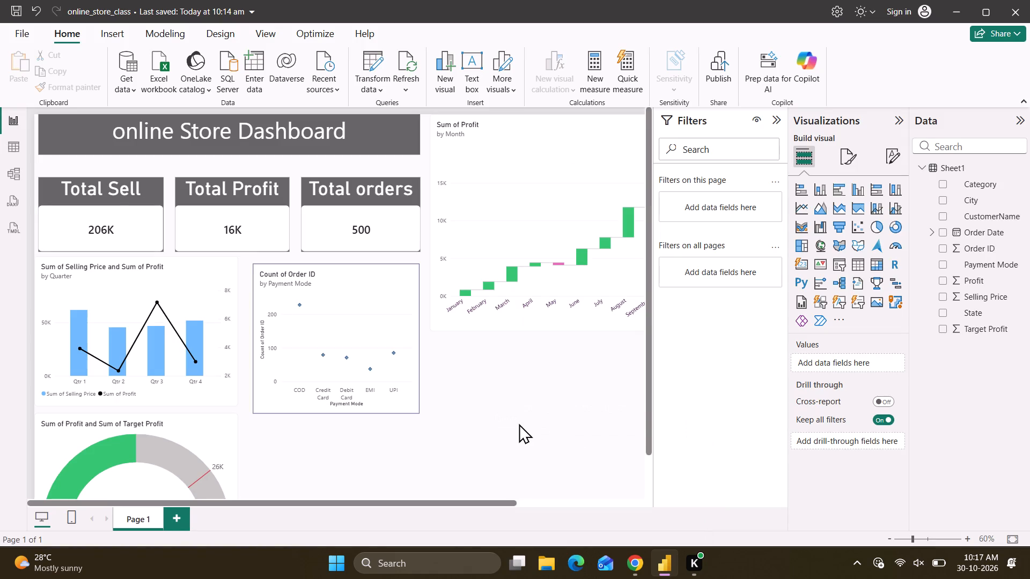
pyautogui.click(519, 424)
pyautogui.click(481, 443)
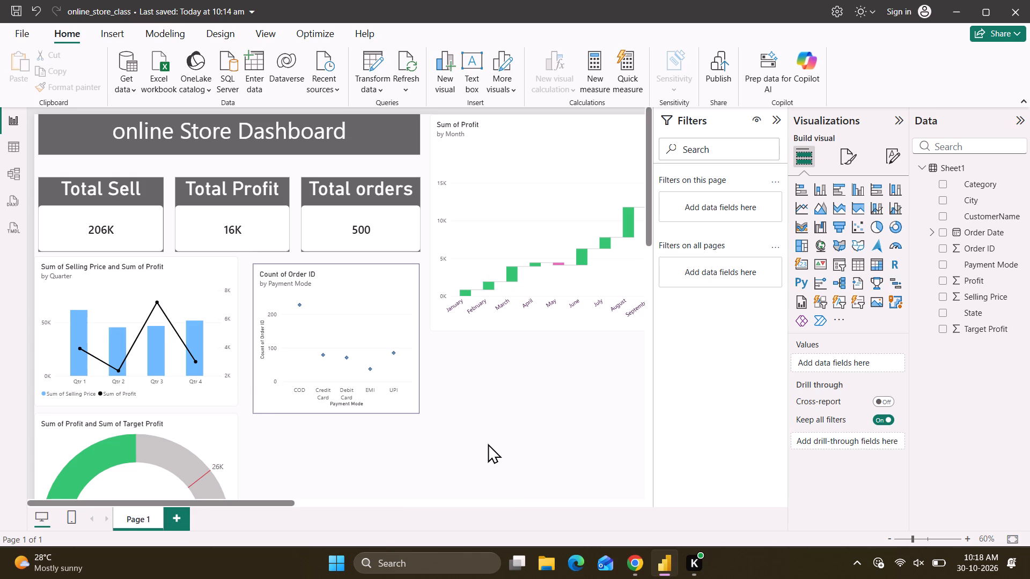
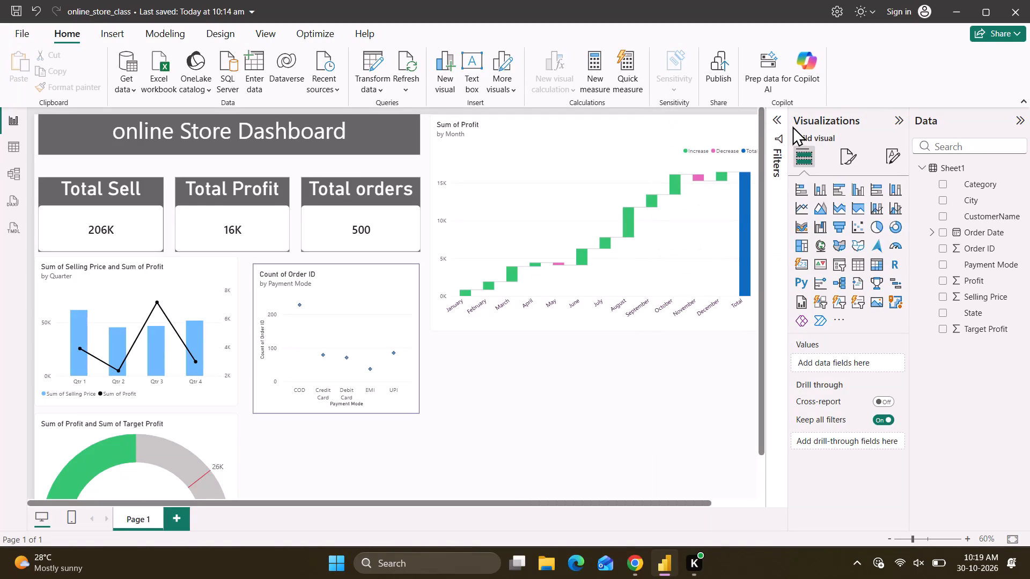
# Collapse the Visualizations and Data panes to free up canvas space.
pyautogui.click(906, 117)
pyautogui.click(894, 117)
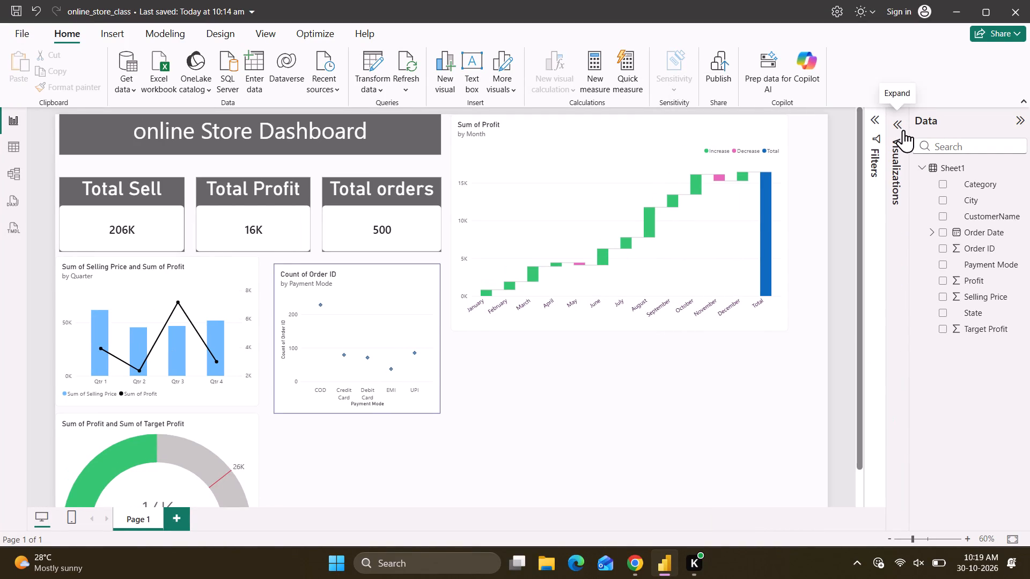
pyautogui.click(1018, 123)
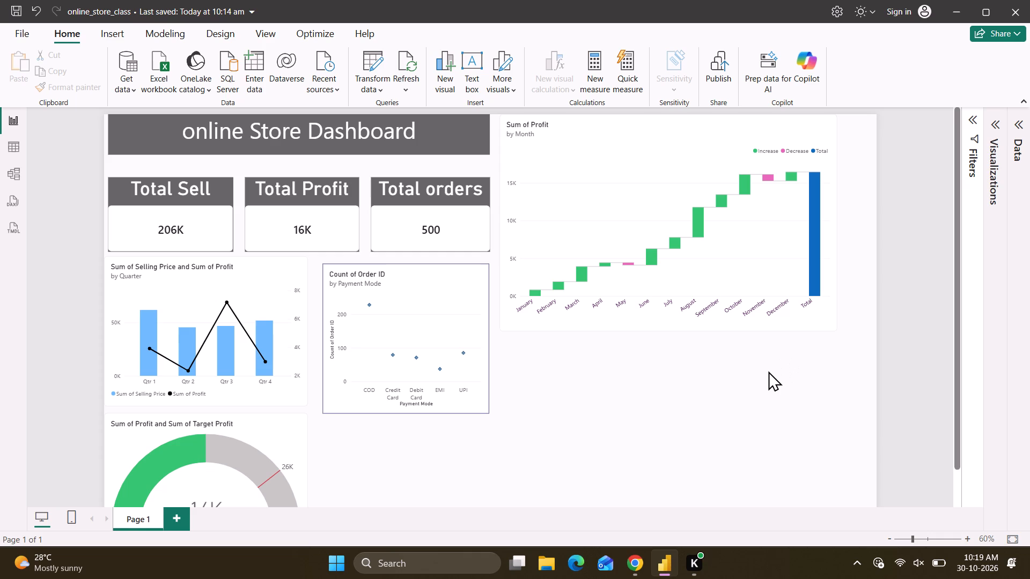
# Widen the Sum of Profit by Month waterfall chart to just inside the report page's right edge.
pyautogui.click(819, 266)
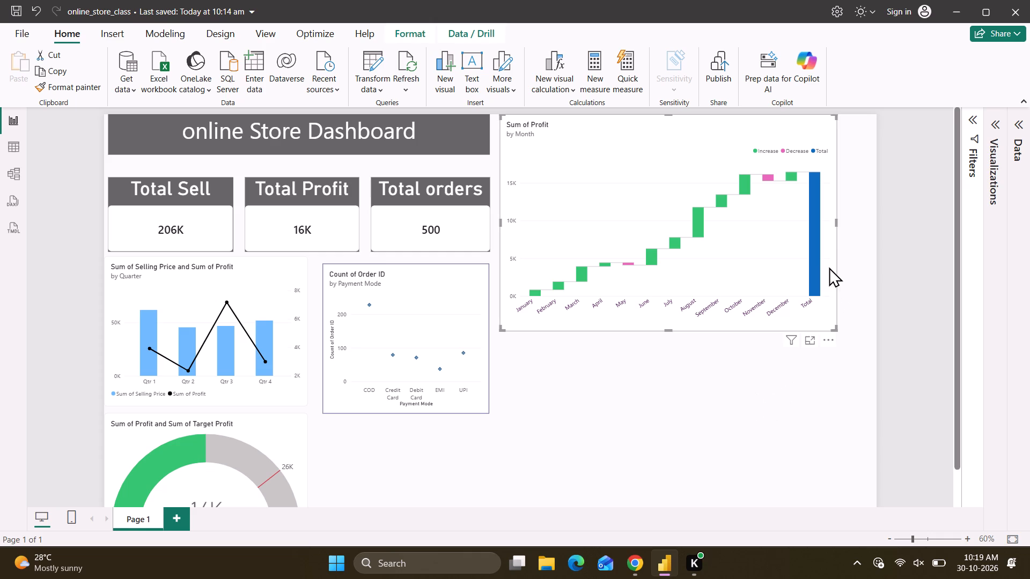
pyautogui.moveTo(837, 222); pyautogui.dragTo(862, 222)
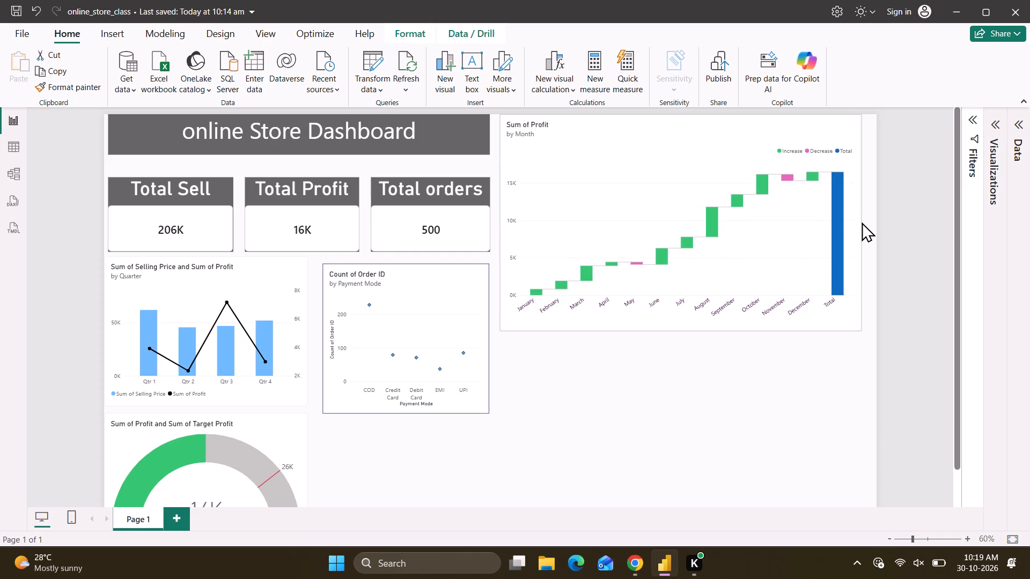
pyautogui.moveTo(862, 222); pyautogui.dragTo(870, 225)
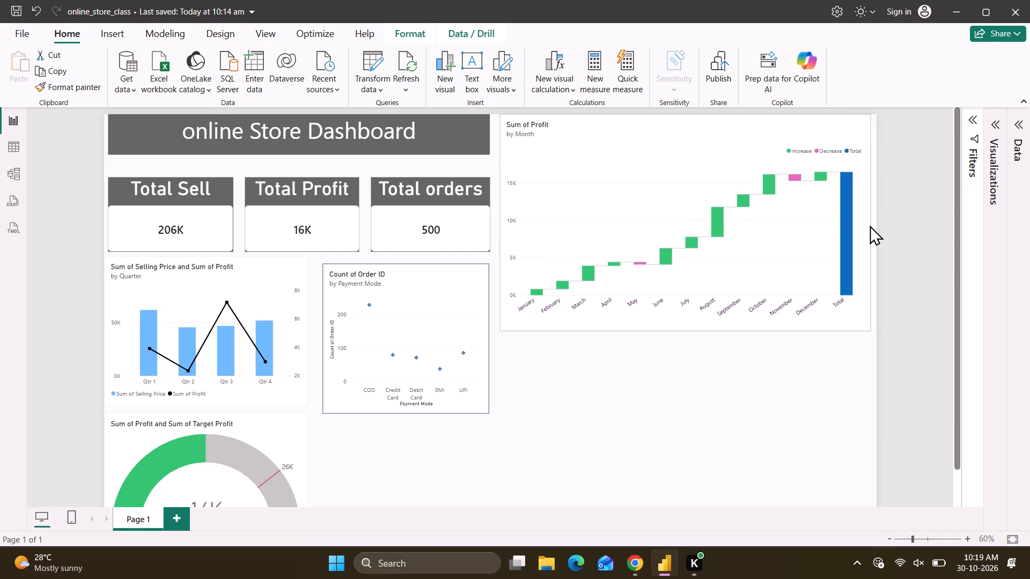
pyautogui.moveTo(870, 225); pyautogui.dragTo(868, 225)
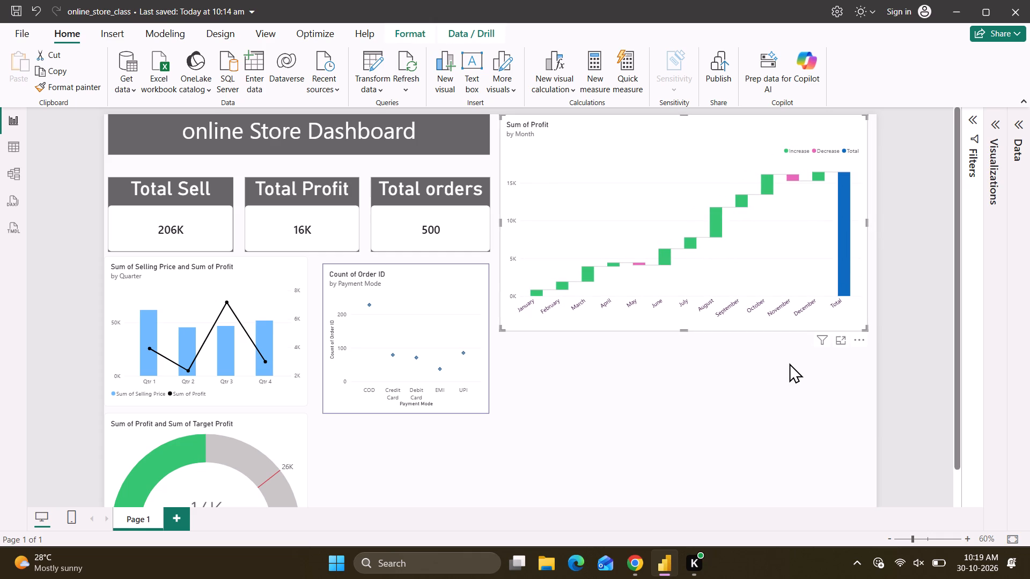
pyautogui.click(789, 363)
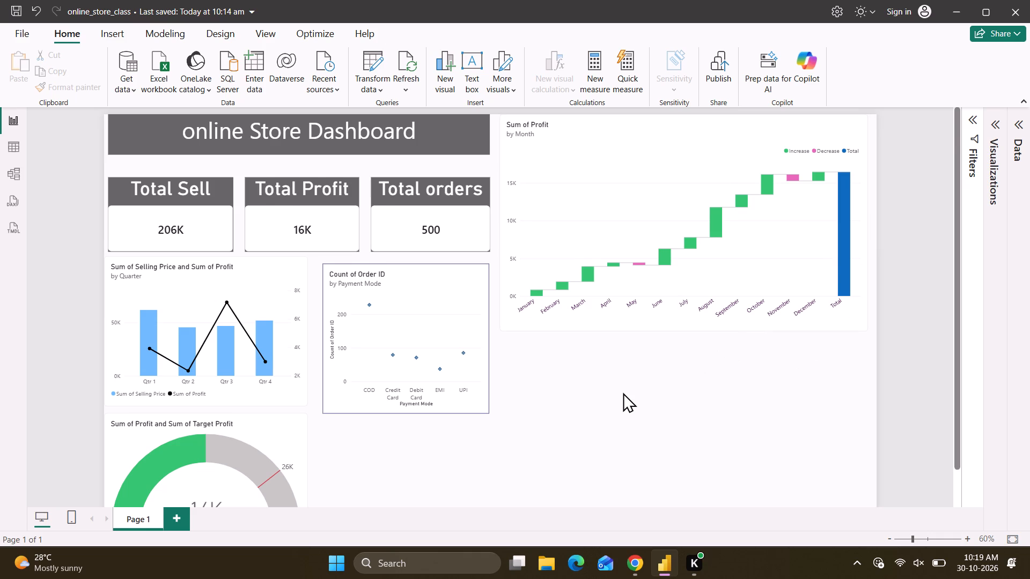
# Raise the bottom edge of the Count of Order ID by Payment Mode chart to align with the quarterly combo chart's bottom edge.
pyautogui.scroll(-4, 623, 392)
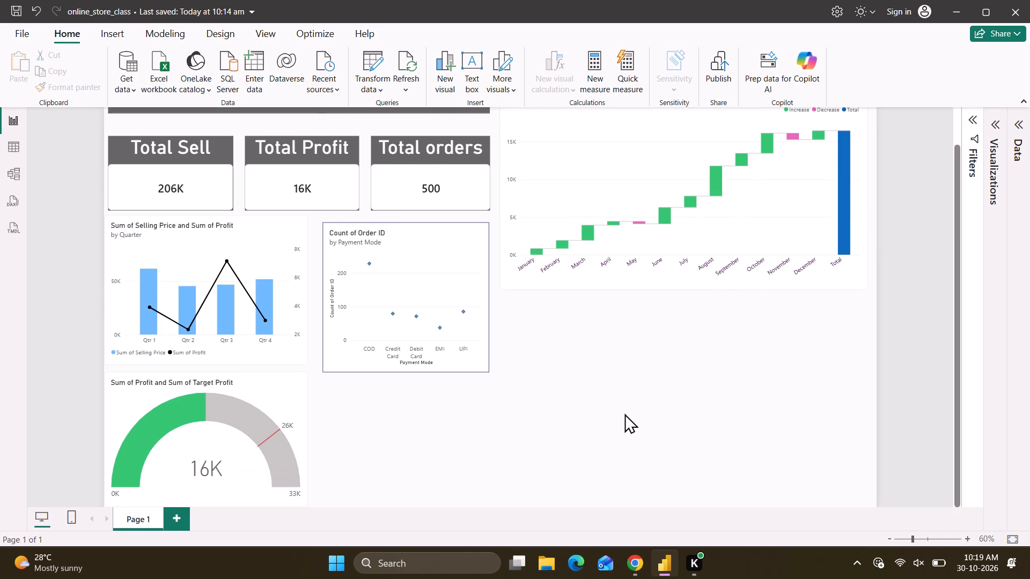
pyautogui.click(612, 384)
pyautogui.click(821, 363)
pyautogui.click(388, 421)
pyautogui.click(427, 323)
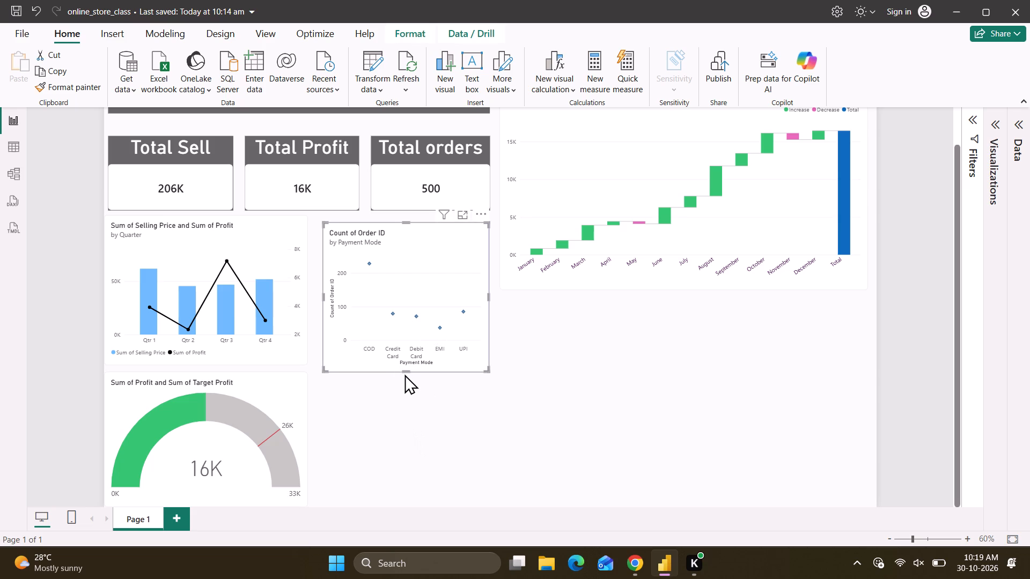
pyautogui.moveTo(407, 368); pyautogui.dragTo(406, 357)
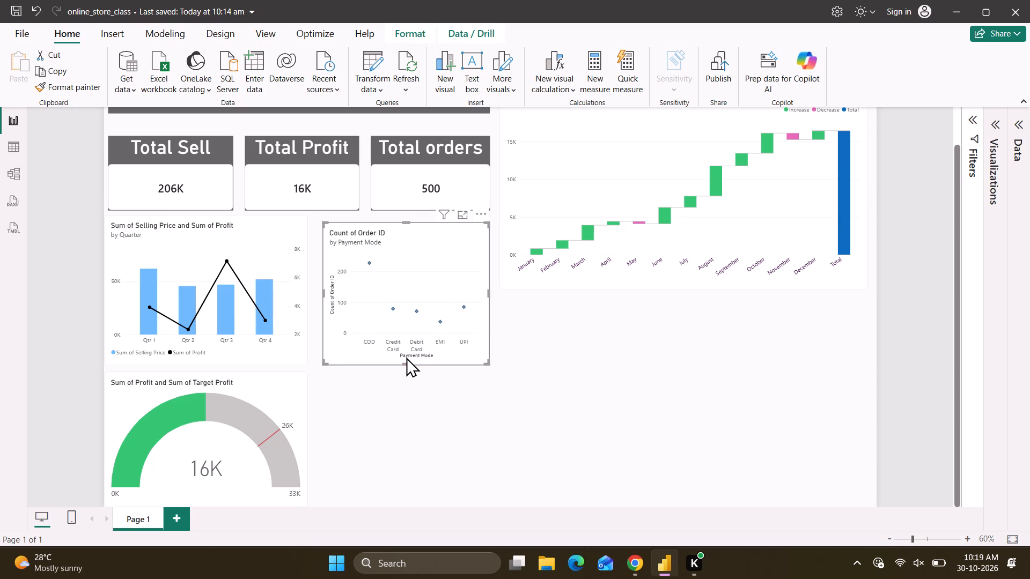
pyautogui.click(406, 357)
pyautogui.click(395, 414)
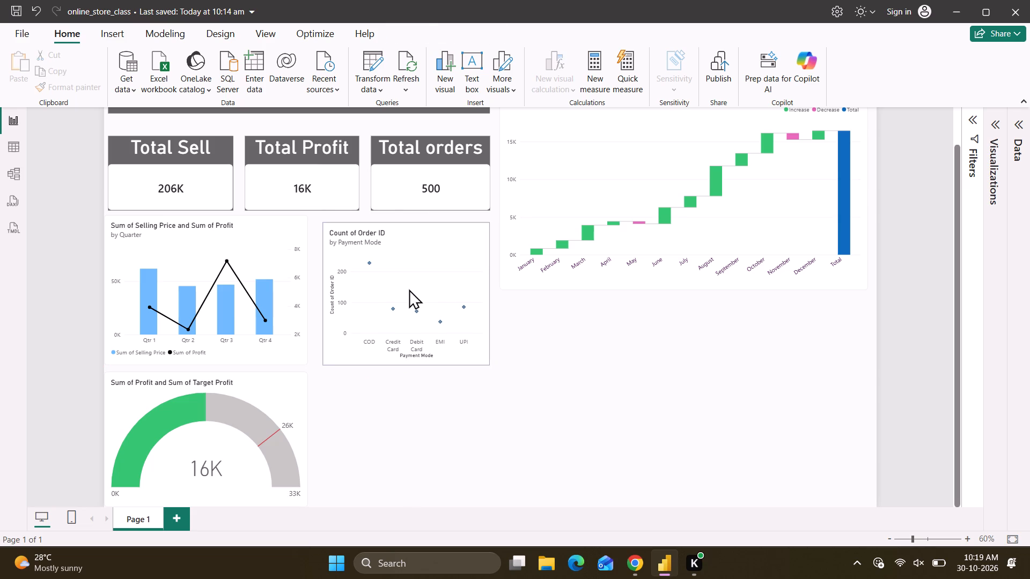
# Extend the top edge of the Payment Mode chart upward to align with the quarterly combo chart's top edge.
pyautogui.click(390, 241)
pyautogui.click(406, 221)
pyautogui.click(403, 235)
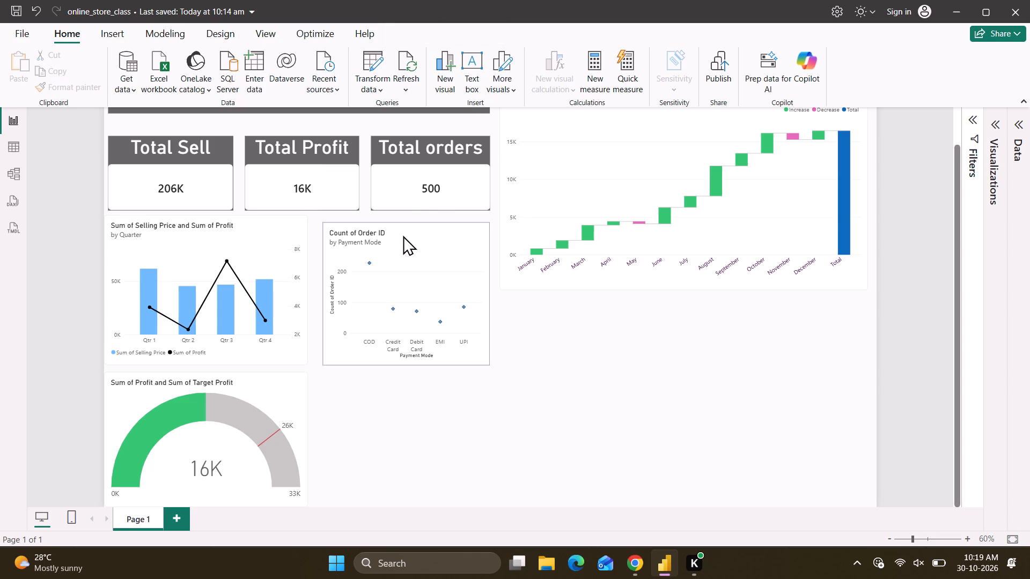
pyautogui.click(406, 226)
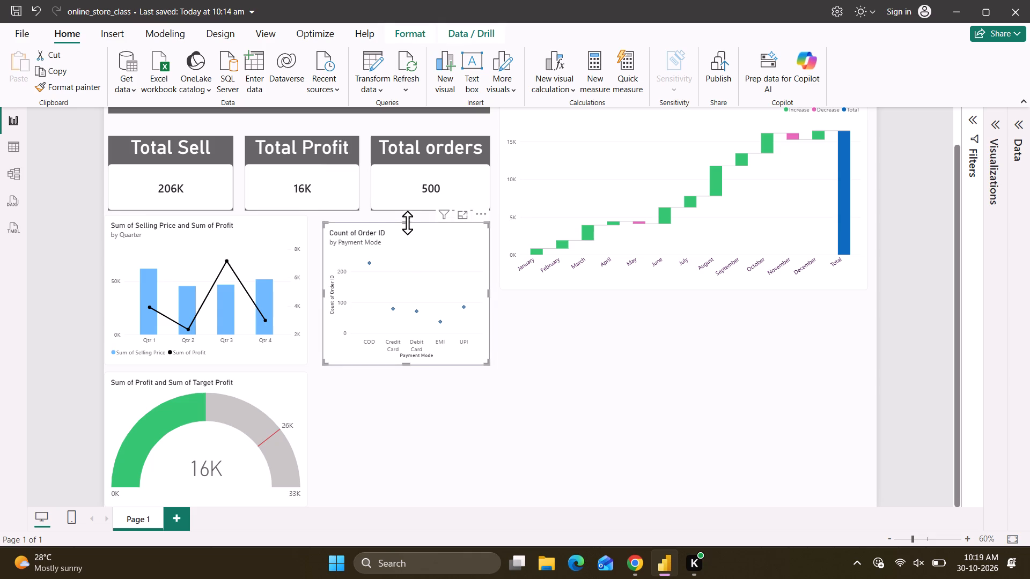
pyautogui.click(407, 222)
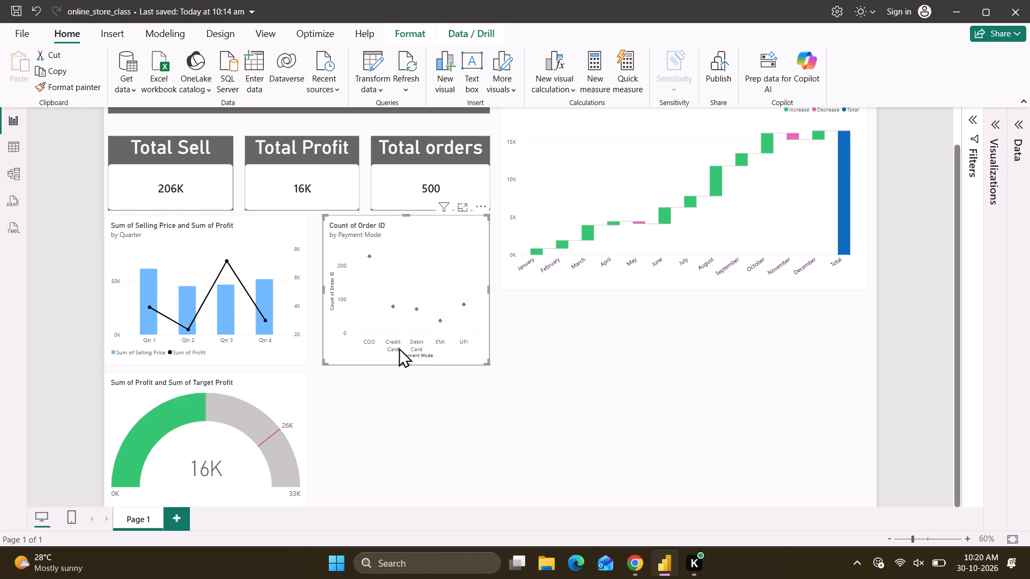
pyautogui.click(447, 300)
pyautogui.click(407, 360)
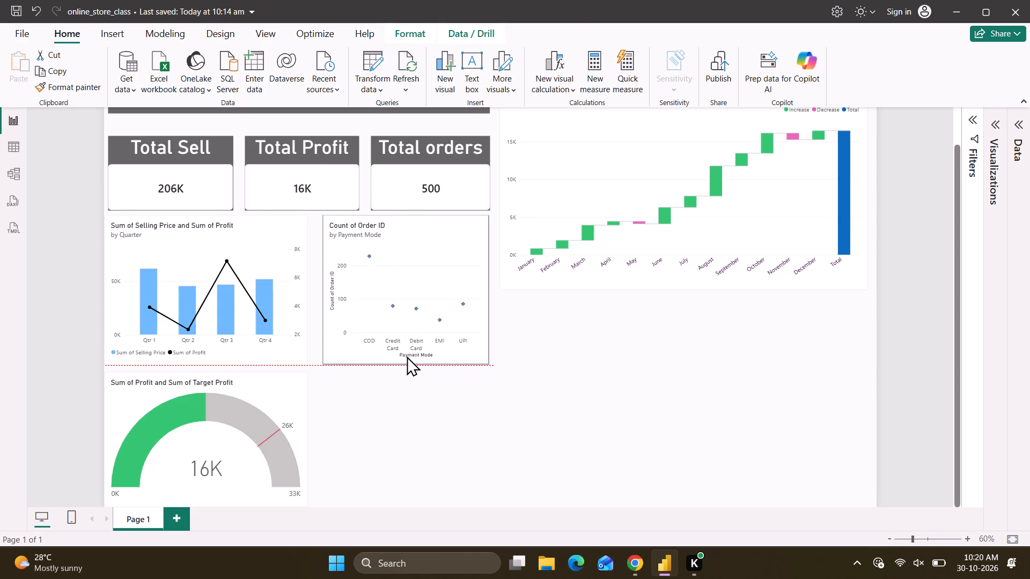
# Select the quarterly Selling Price and Profit combo chart and expand the Visualizations pane for it.
pyautogui.click(258, 277)
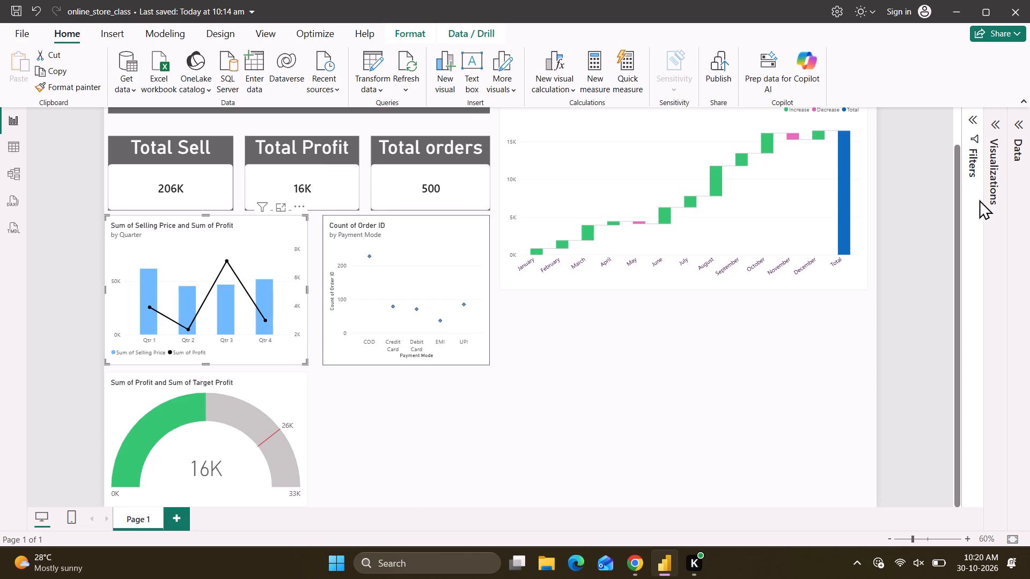
pyautogui.click(970, 198)
pyautogui.click(970, 128)
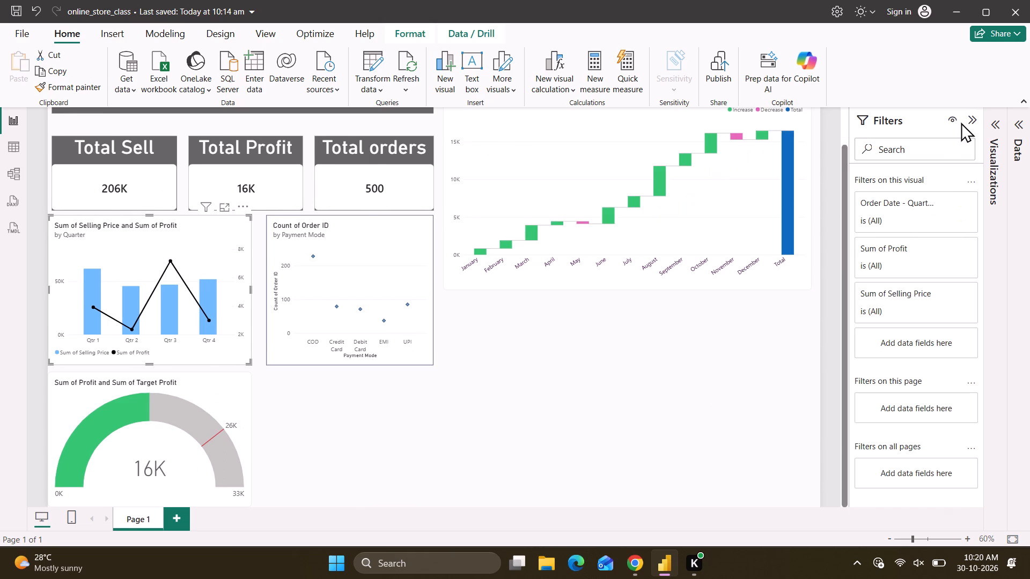
pyautogui.click(972, 116)
pyautogui.click(990, 127)
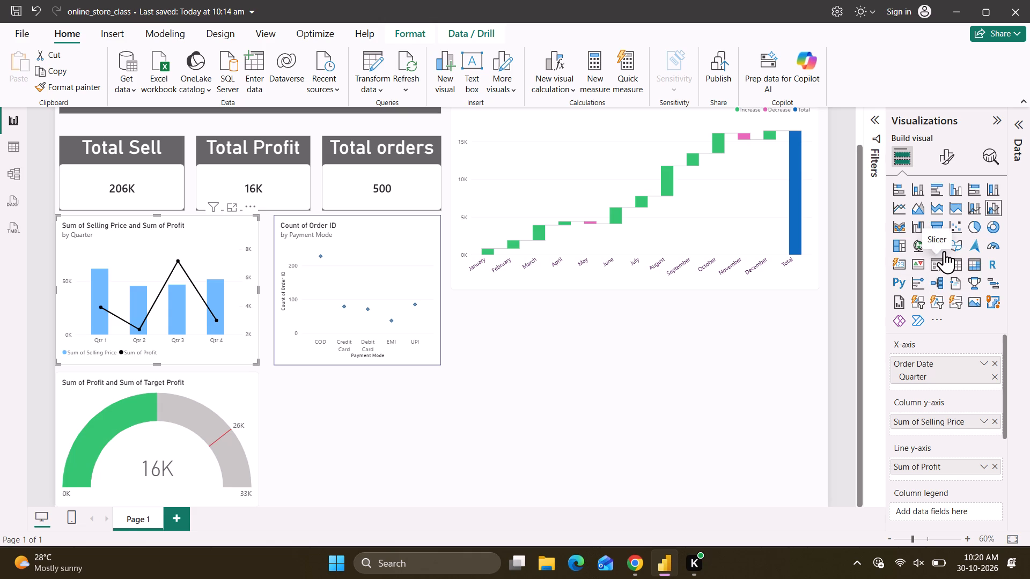
pyautogui.click(210, 278)
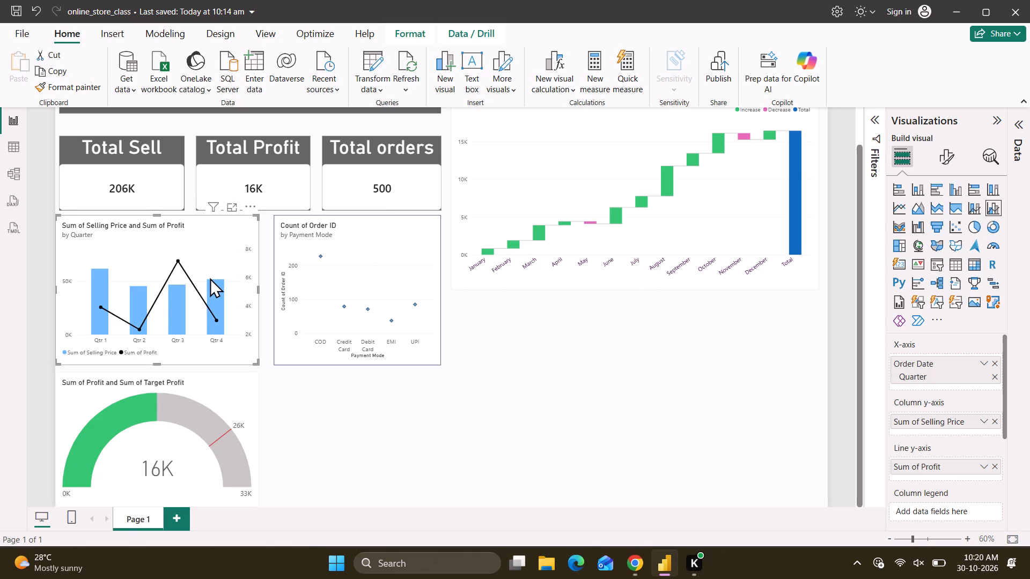
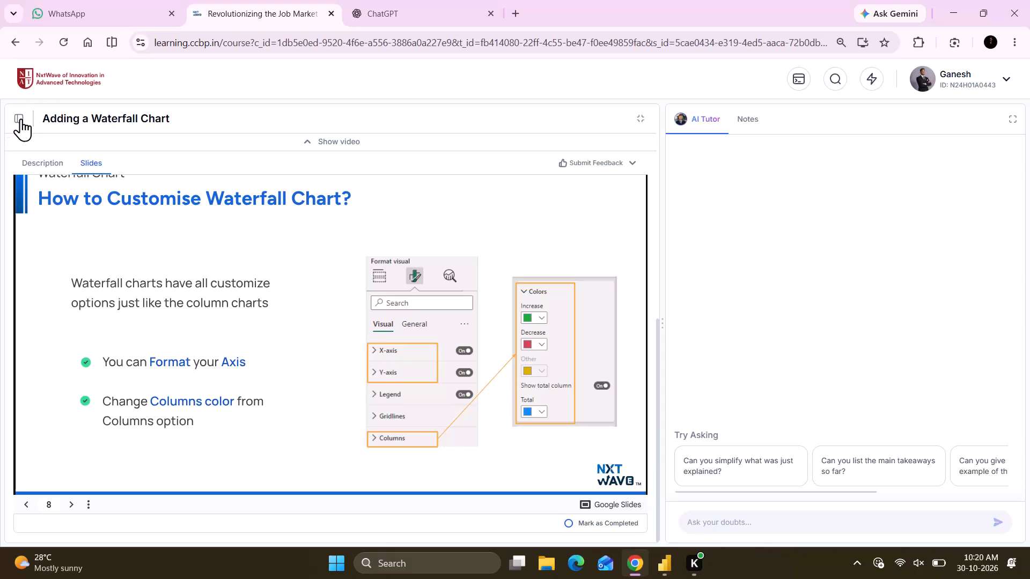
# Switch to the learning portal in Chrome and open the Adding a Combo Chart lesson from the course outline.
pyautogui.click(19, 118)
pyautogui.scroll(3, 76, 298)
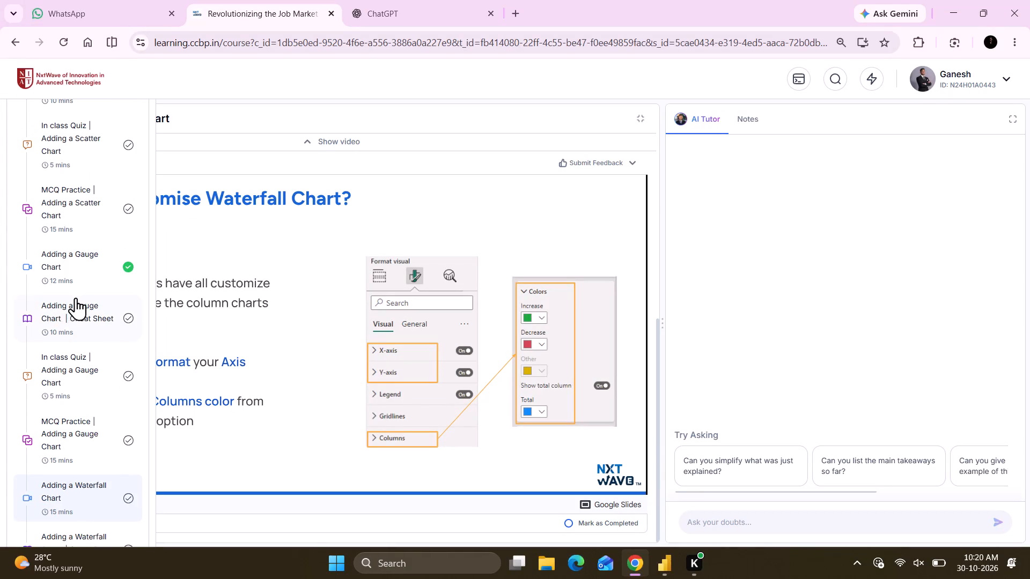
pyautogui.scroll(6, 76, 298)
pyautogui.scroll(-3, 93, 347)
pyautogui.click(85, 203)
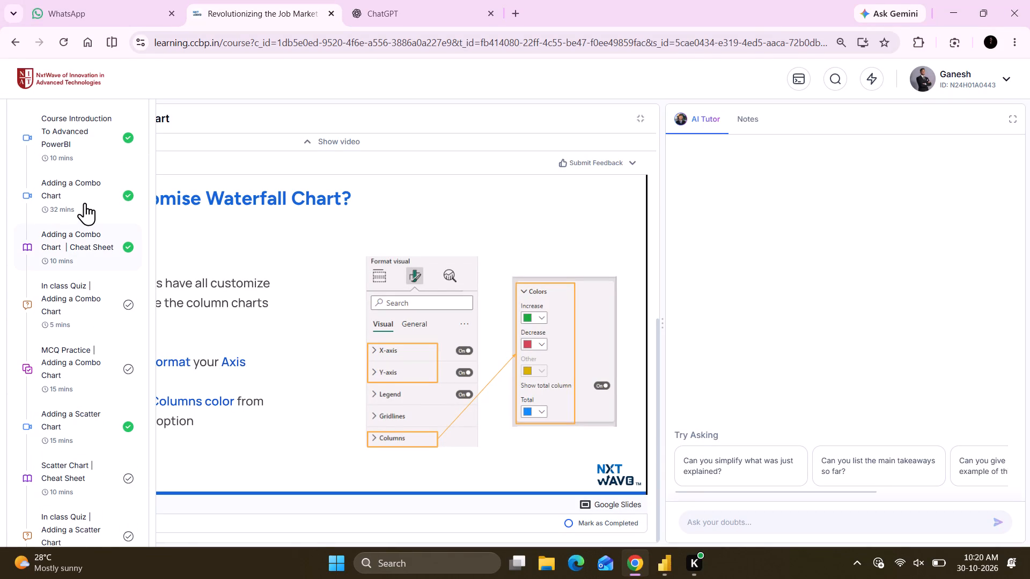
# Open the combo chart lesson's slides and advance to slide 9, How to Use a Combo Chart?.
pyautogui.scroll(-6, 255, 308)
pyautogui.scroll(-7, 292, 359)
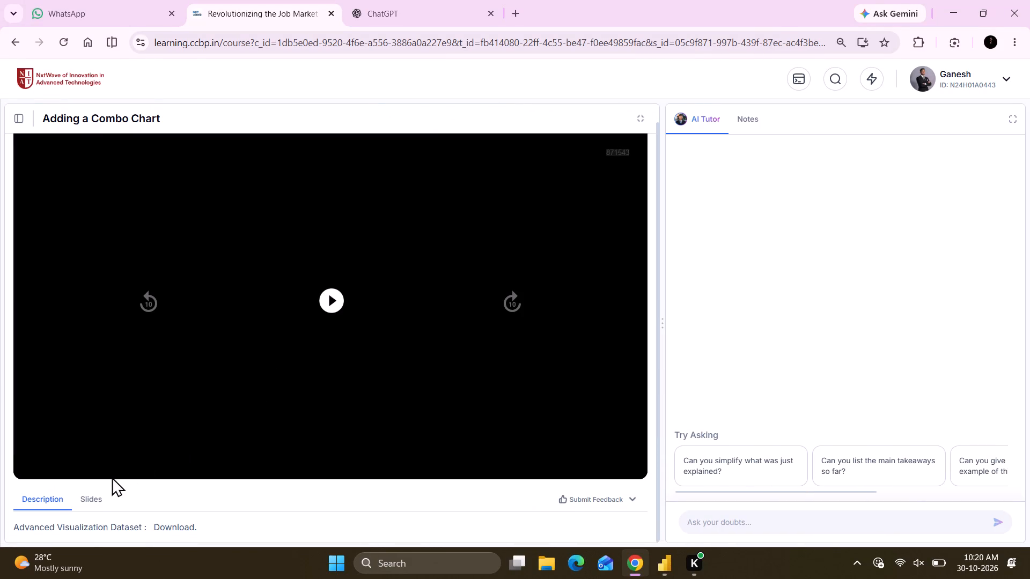
pyautogui.click(89, 492)
pyautogui.scroll(-7, 335, 410)
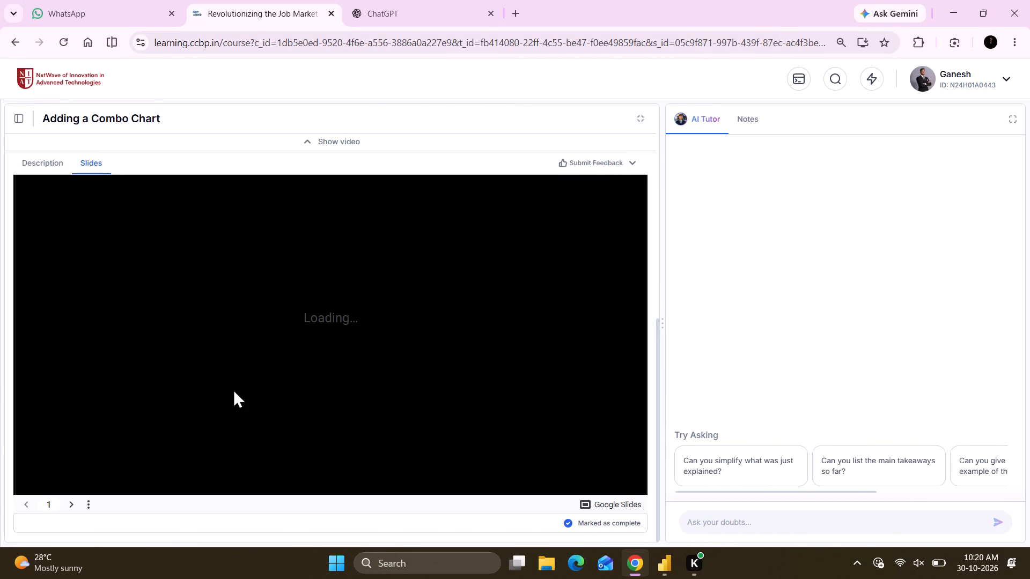
pyautogui.tripleClick(233, 389)
pyautogui.doubleClick(233, 389)
pyautogui.click(233, 389)
pyautogui.click(233, 389)
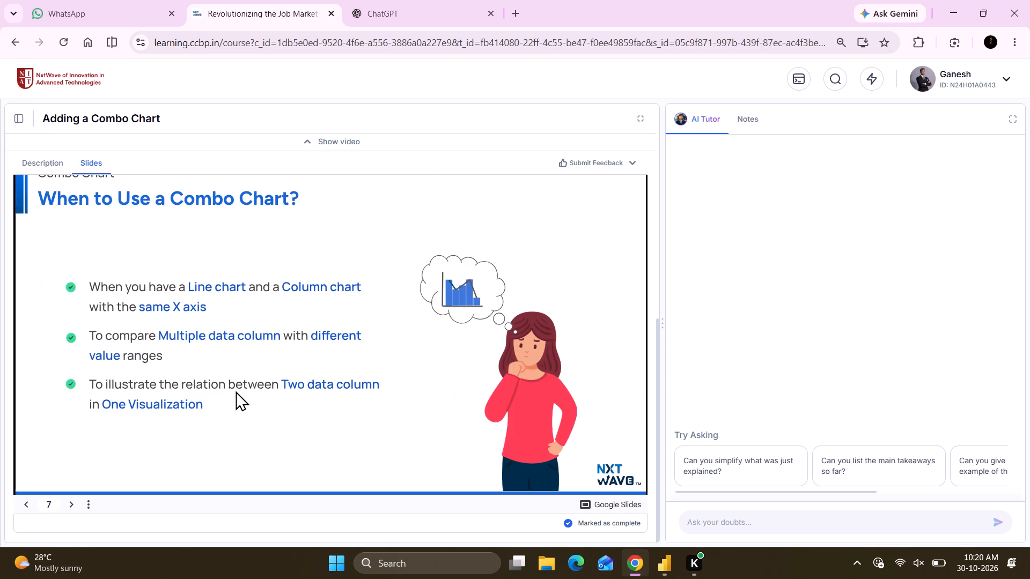
pyautogui.click(236, 391)
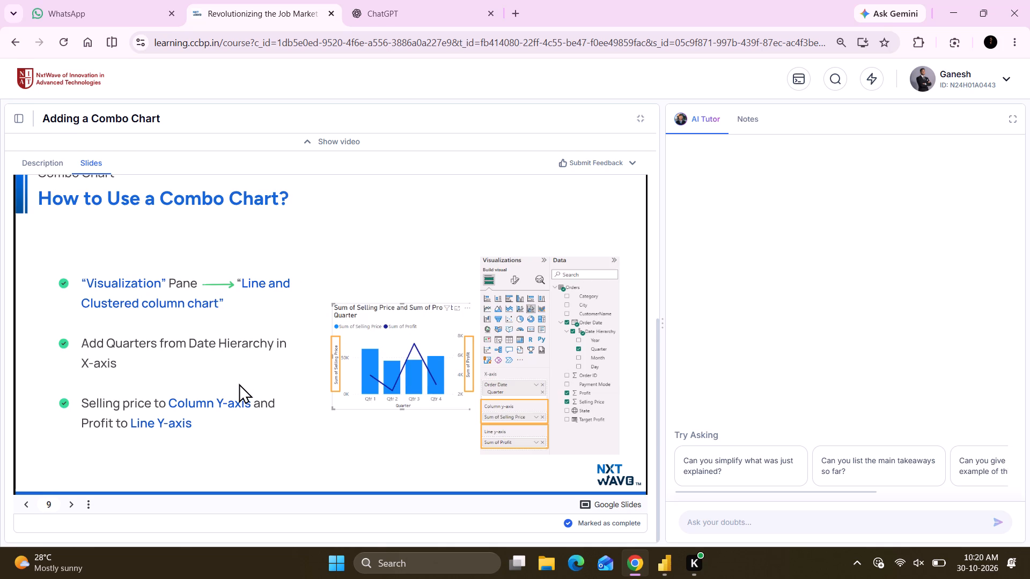
# Compare the slide's field setup with the quarterly combo chart in Power BI, expanding the Data pane to view the selected fields.
pyautogui.hotkey('alt', 'Tab')
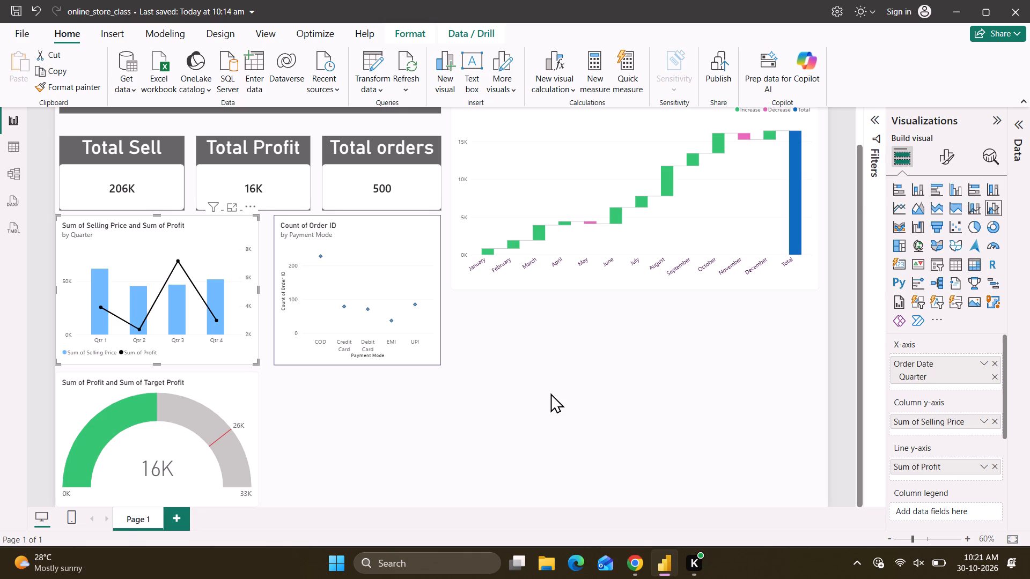
pyautogui.hotkey('alt', 'Tab')
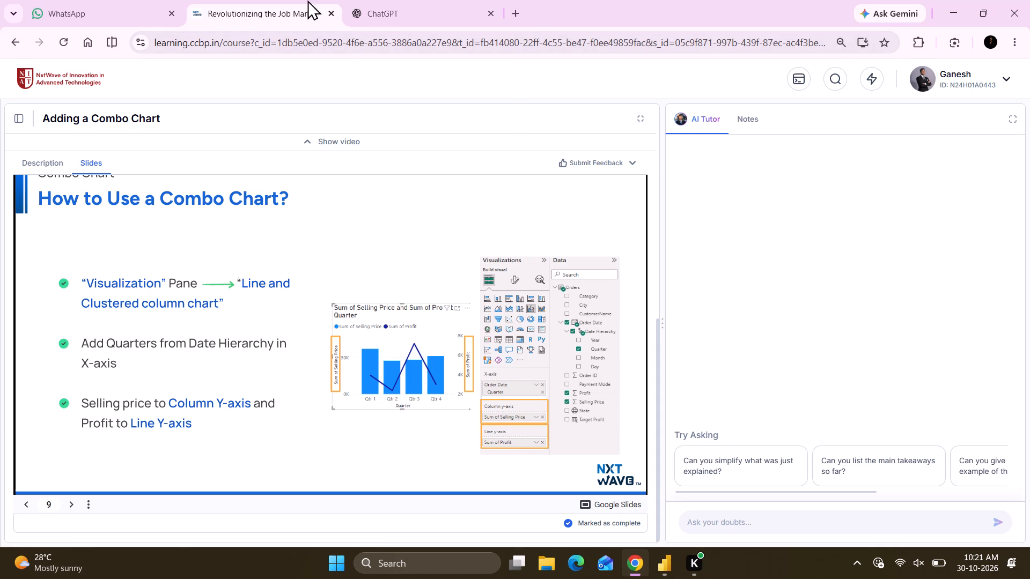
pyautogui.hotkey('alt', 'Tab')
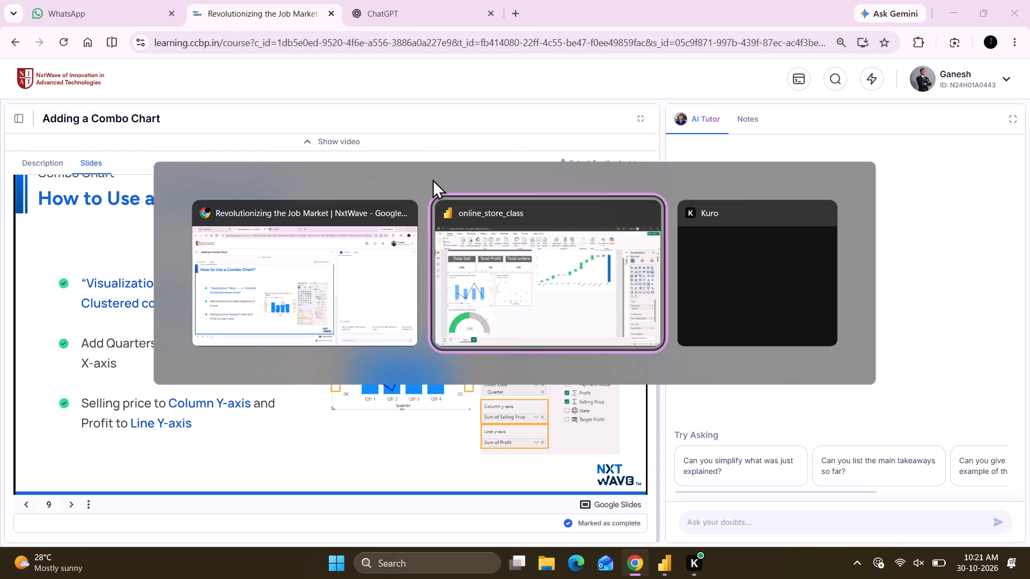
pyautogui.click(148, 257)
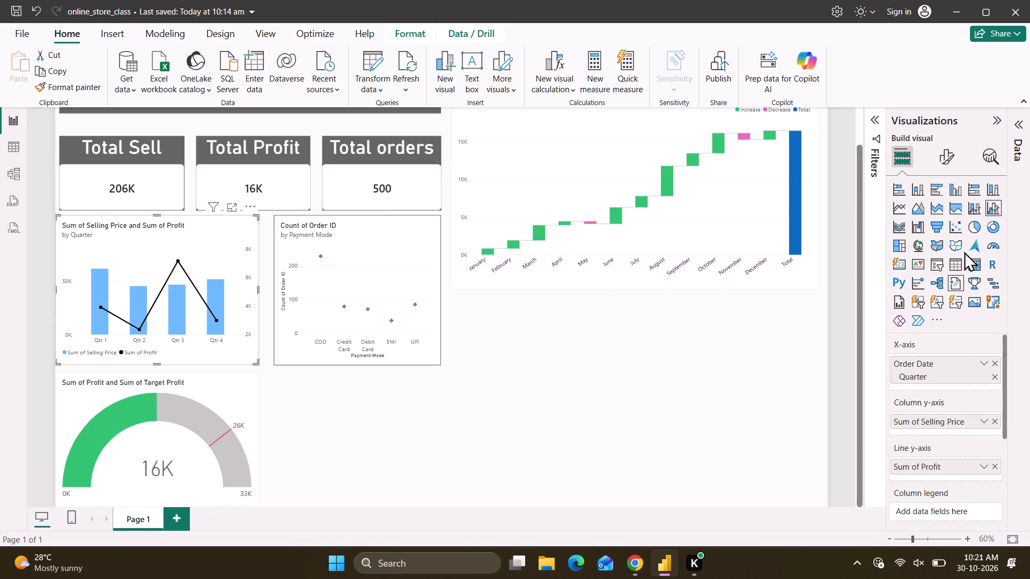
pyautogui.click(1019, 113)
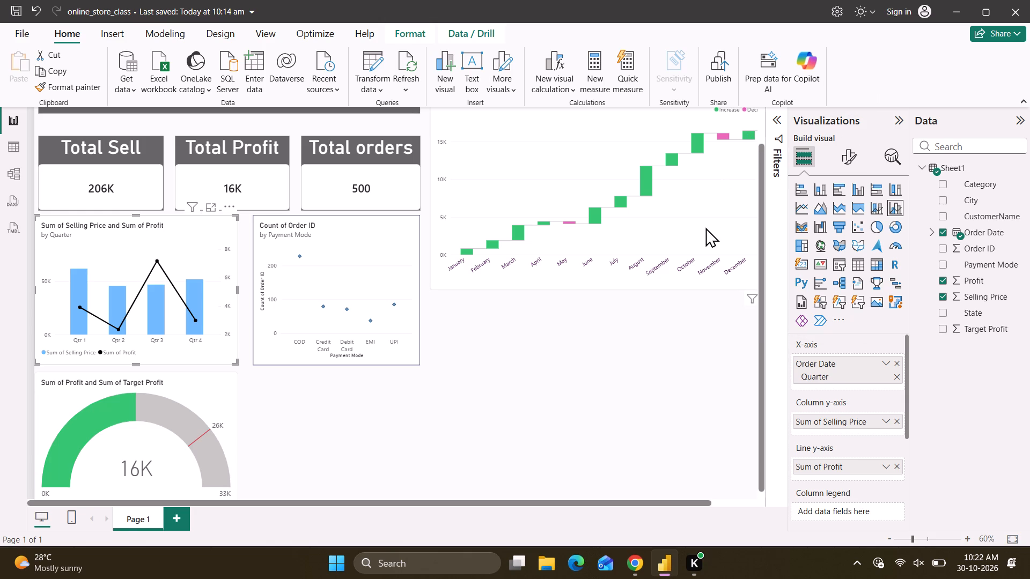
pyautogui.moveTo(457, 436); pyautogui.dragTo(475, 435)
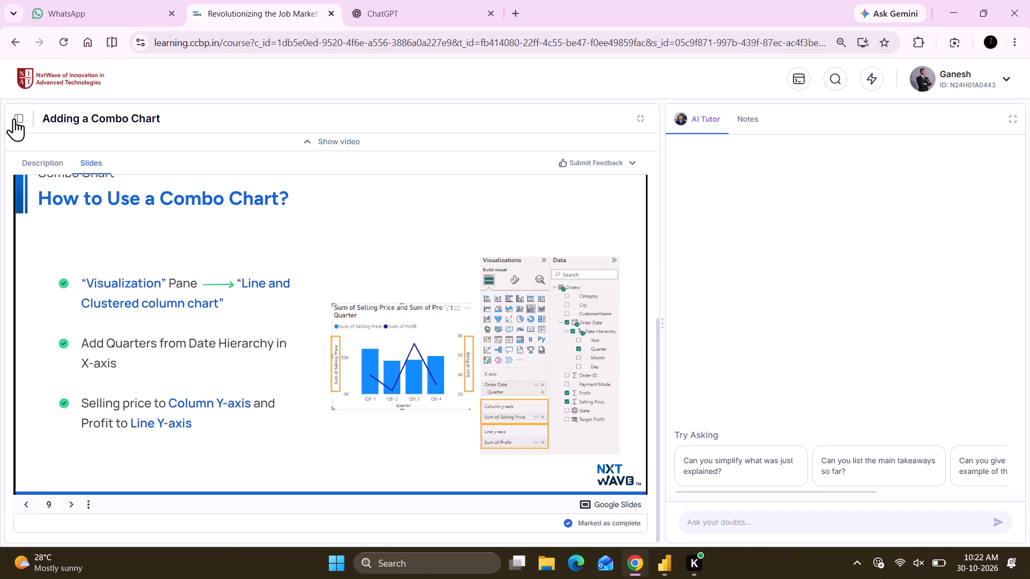
pyautogui.click(14, 118)
pyautogui.tripleClick(73, 71)
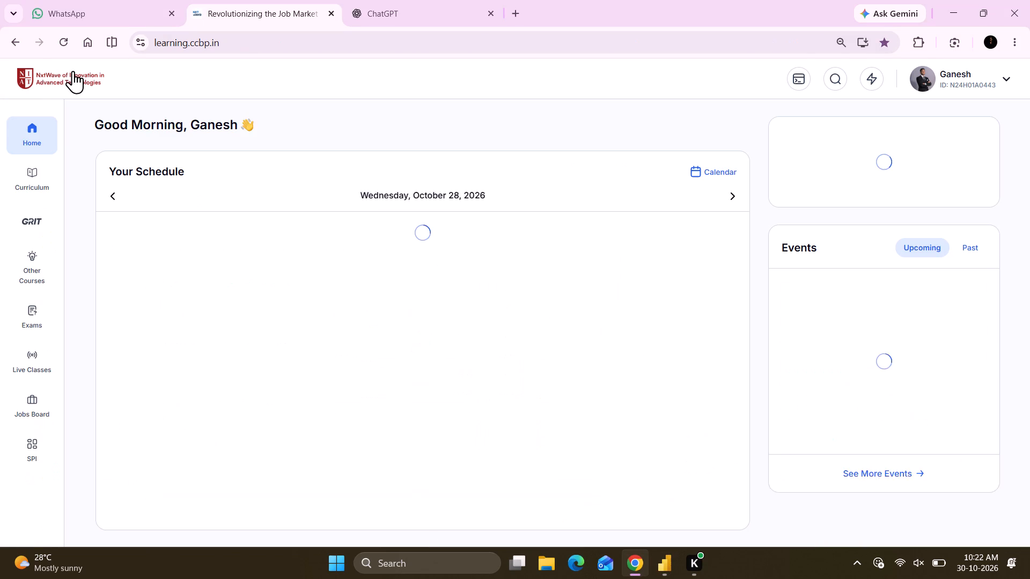
pyautogui.scroll(-1, 762, 409)
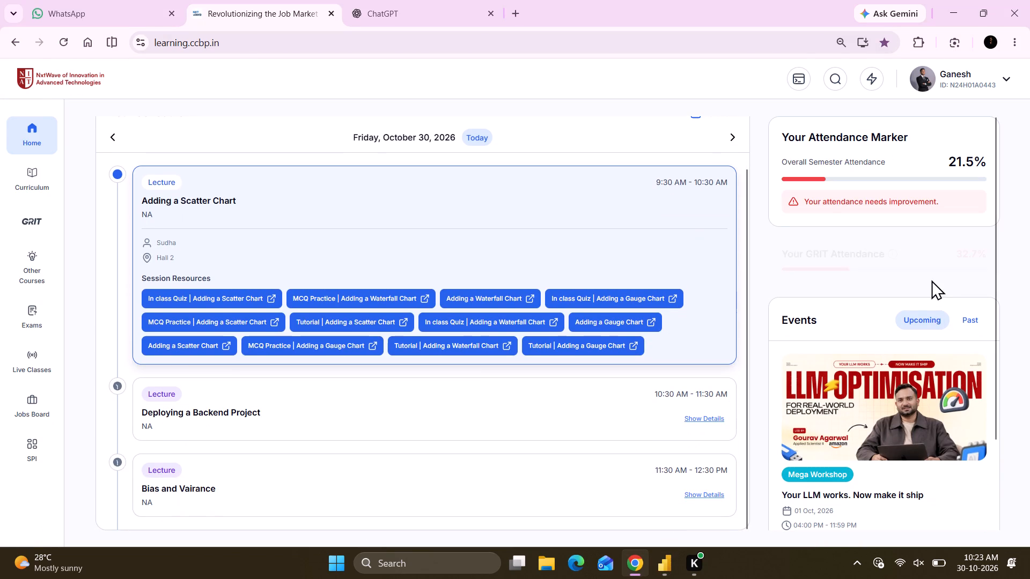
pyautogui.scroll(-1, 772, 349)
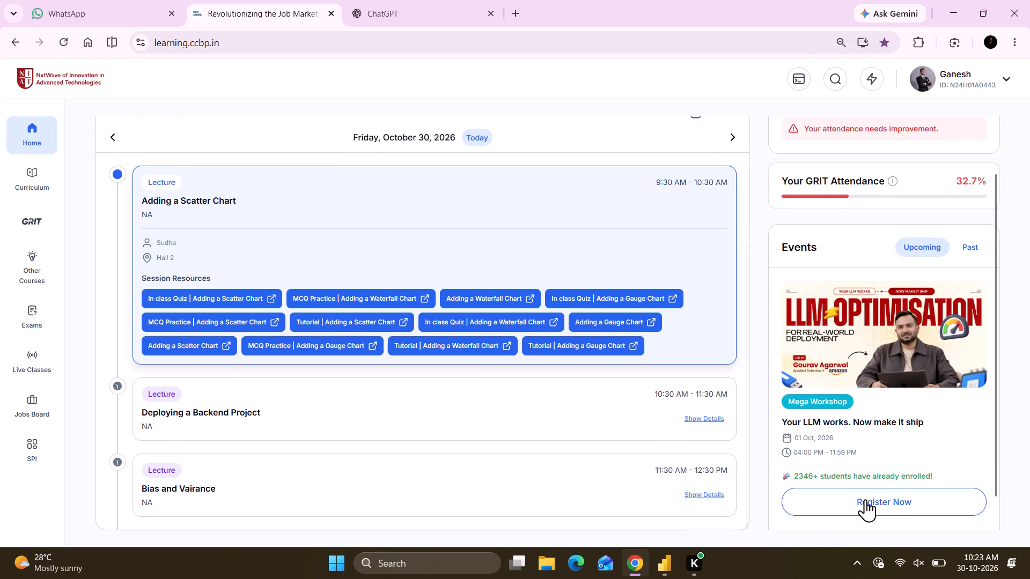